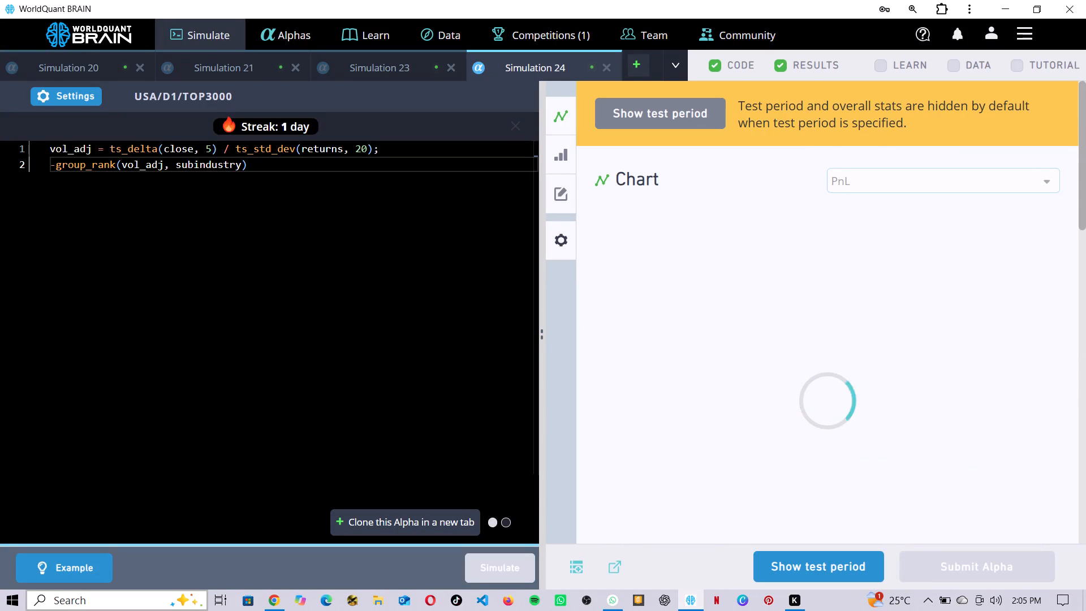
# Reveal the test-period results of Simulation 24 and examine the failed check in the IS Testing Status.
pyautogui.click(825, 564)
pyautogui.scroll(-6, 822, 451)
pyautogui.scroll(1, 822, 451)
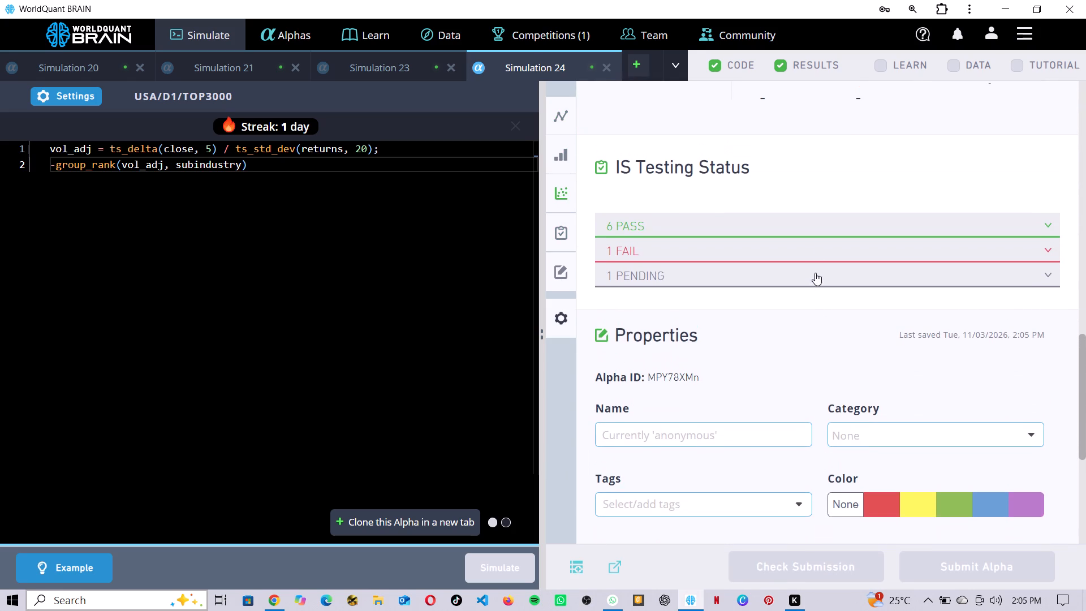
pyautogui.click(815, 243)
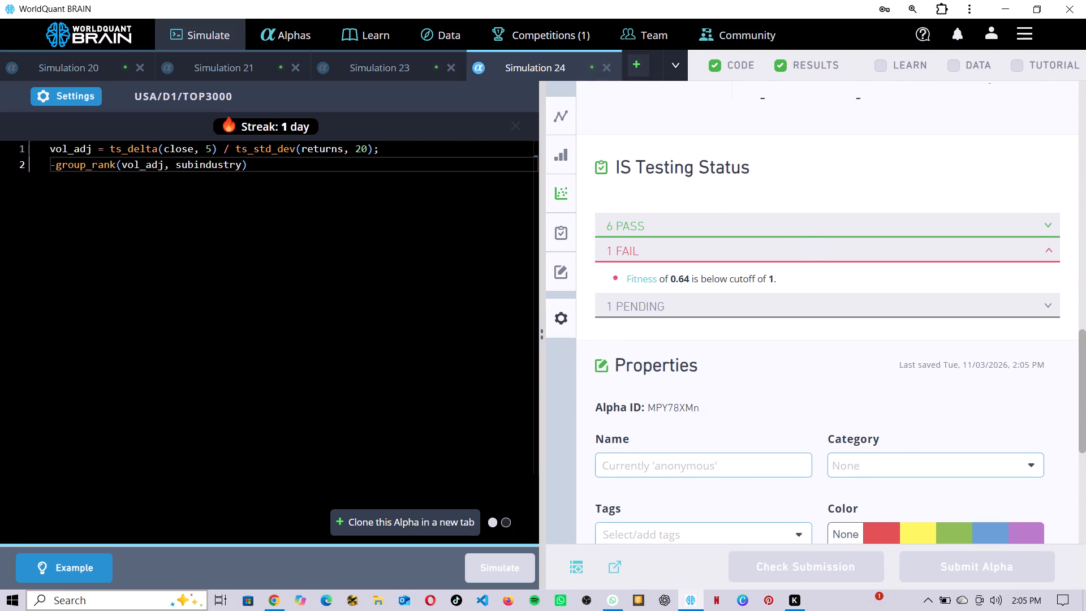
# Set the decay to 6 in the Simulation 24 settings, apply it and rerun the simulation.
pyautogui.click(80, 89)
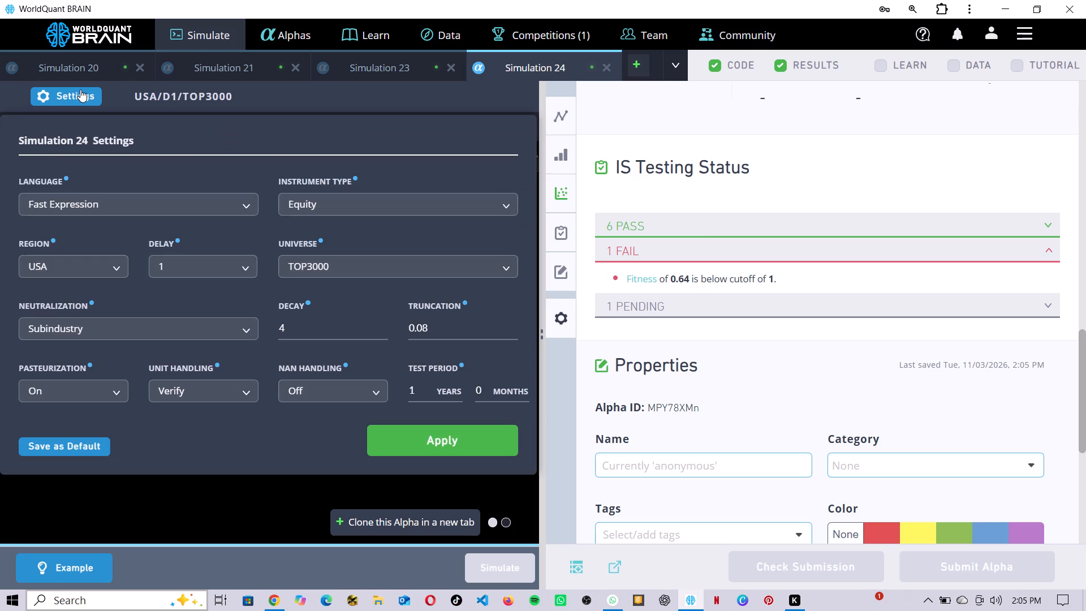
pyautogui.doubleClick(382, 324)
pyautogui.click(420, 441)
pyautogui.click(502, 572)
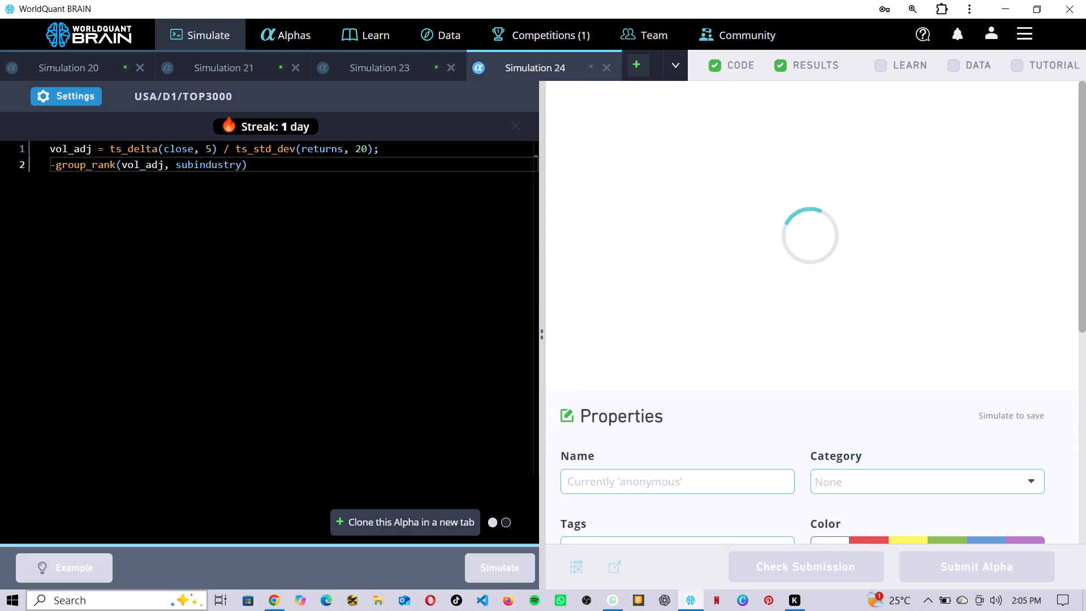
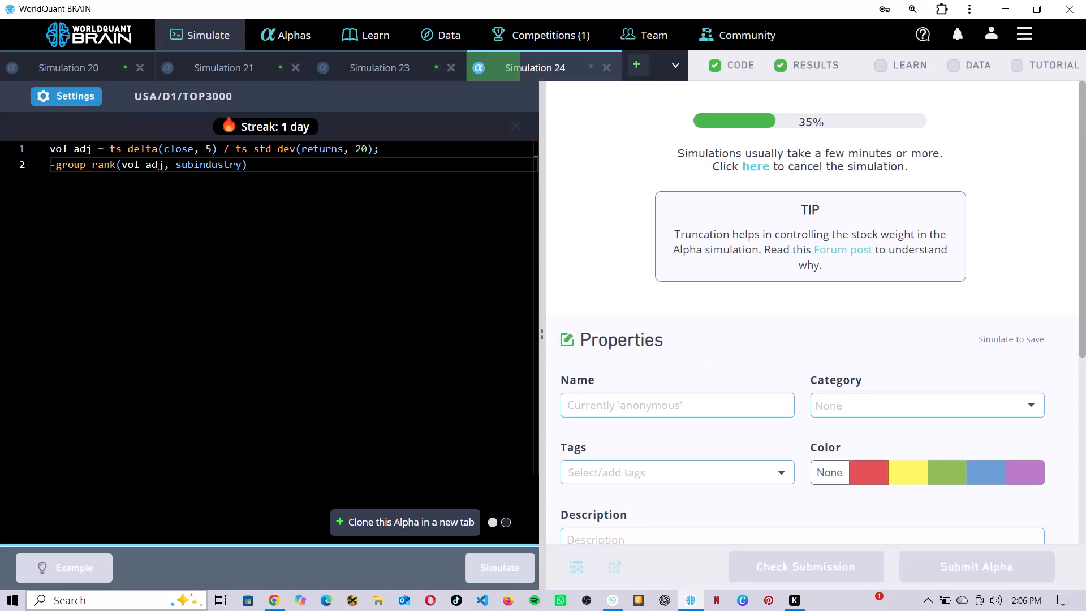
# Open a new simulation tab while Simulation 24 is still running.
pyautogui.click(634, 66)
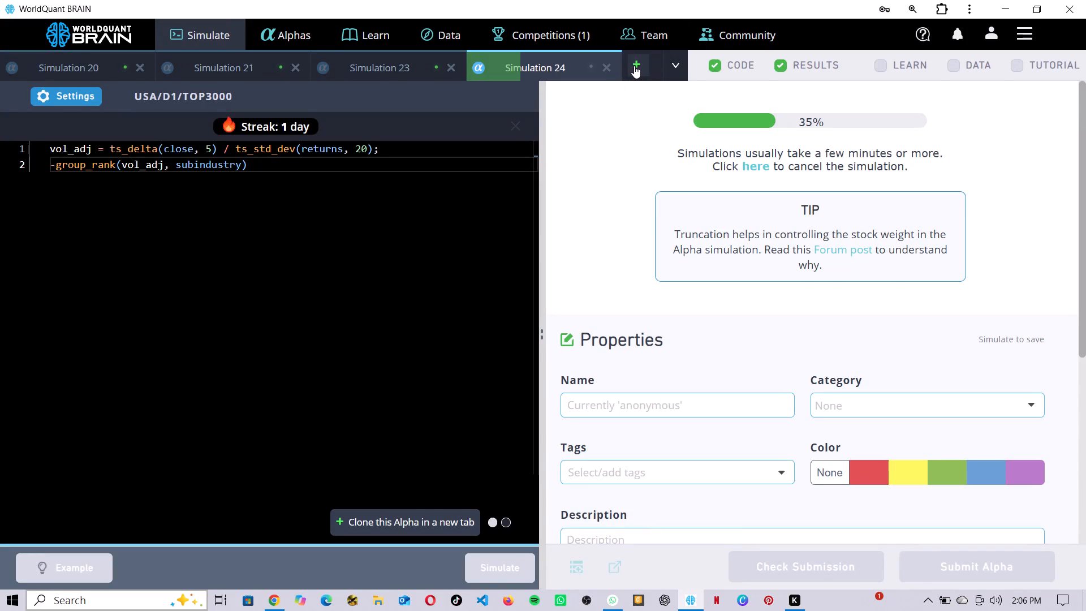
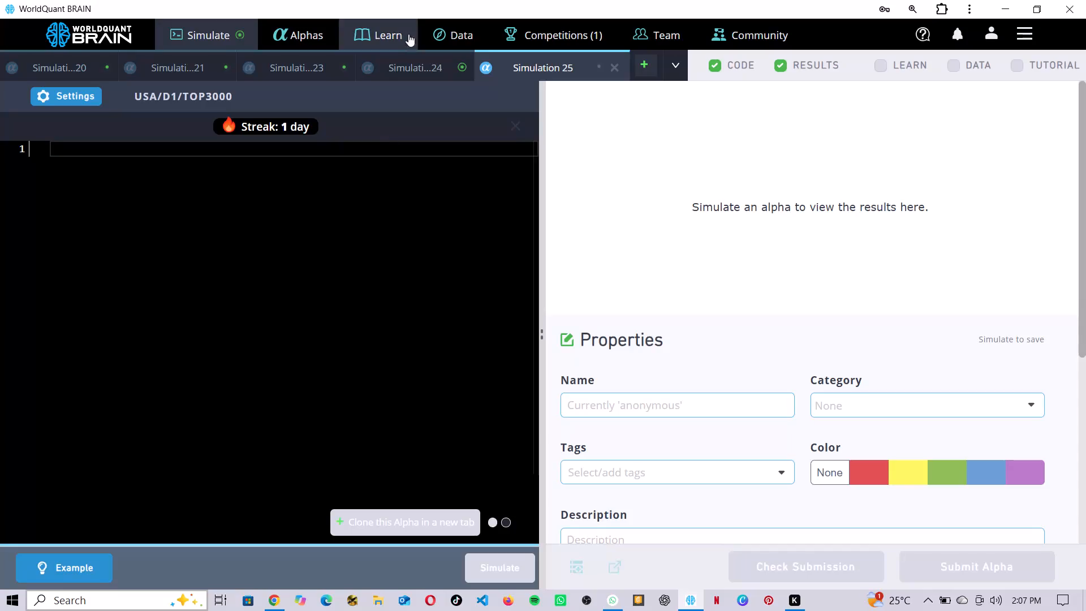
# Show the test period results of Simulation 24 and inspect the failed in-sample tests.
pyautogui.click(415, 58)
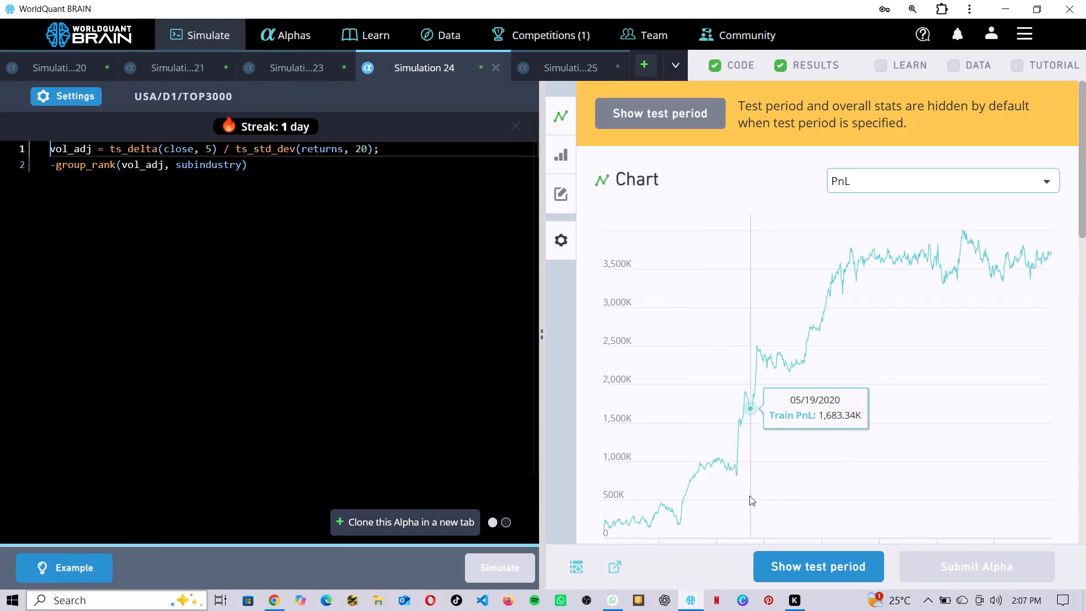
pyautogui.click(786, 574)
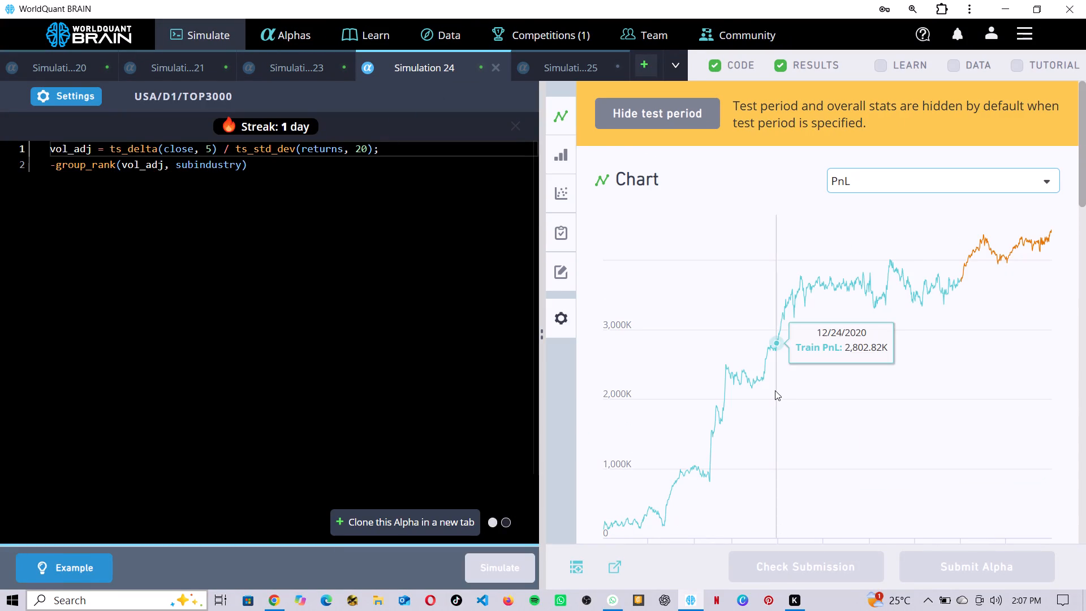
pyautogui.scroll(-5, 775, 390)
pyautogui.click(772, 389)
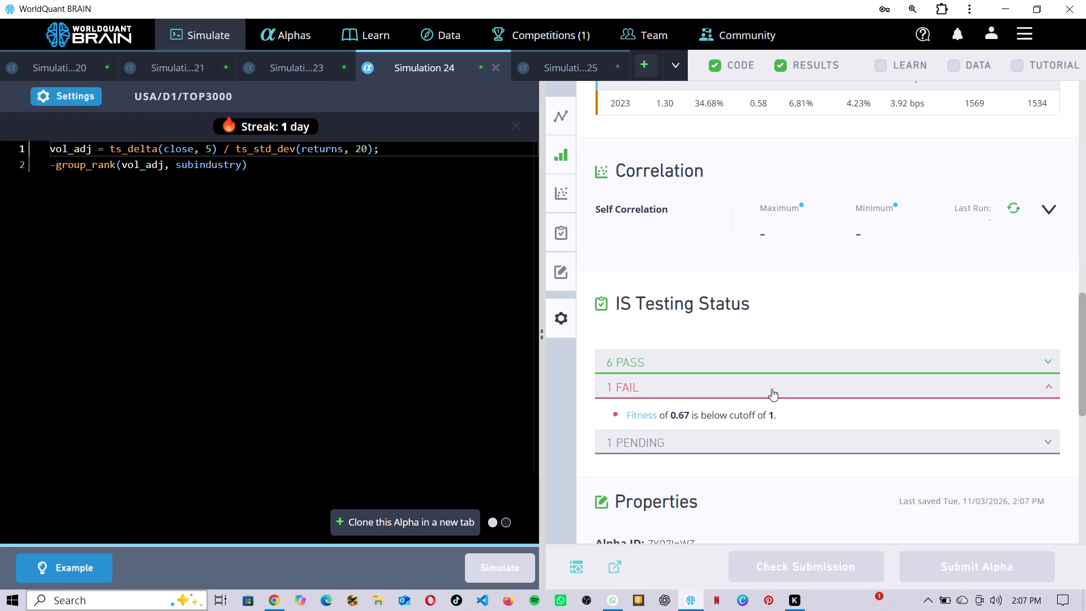
# Change Simulation 24's settings to universe TOP2000 and Market neutralization, apply them, and rerun the simulation.
pyautogui.click(76, 95)
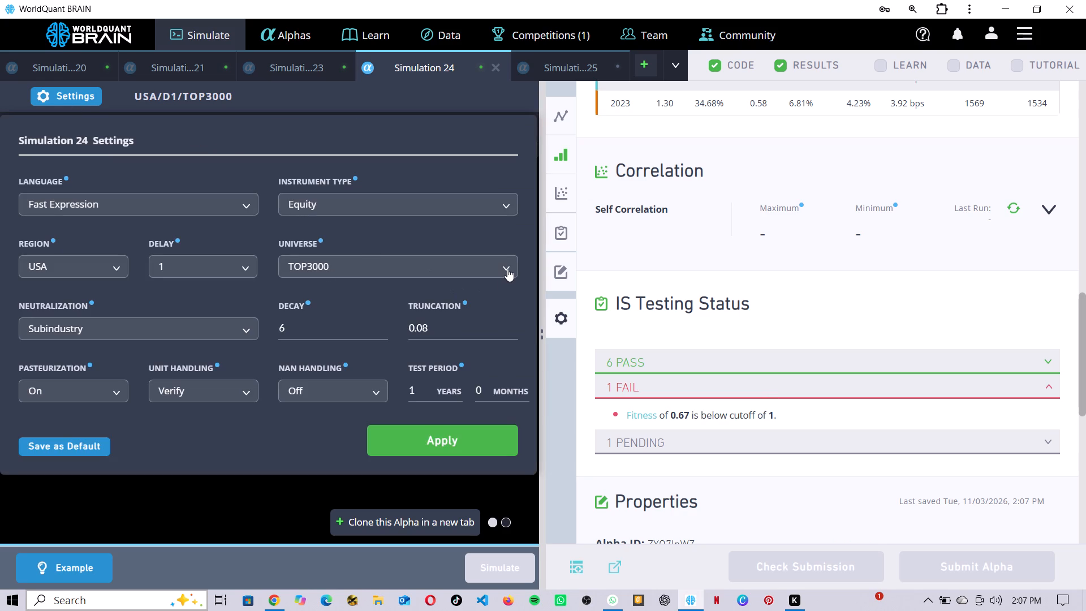
pyautogui.click(507, 269)
pyautogui.click(408, 306)
pyautogui.click(245, 330)
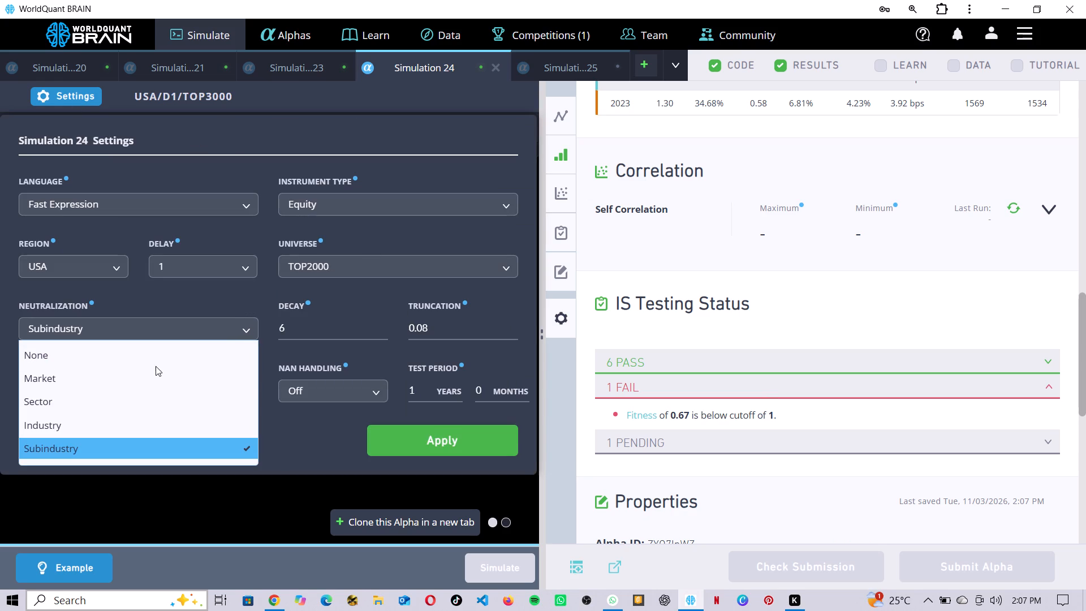
pyautogui.click(156, 366)
pyautogui.click(156, 376)
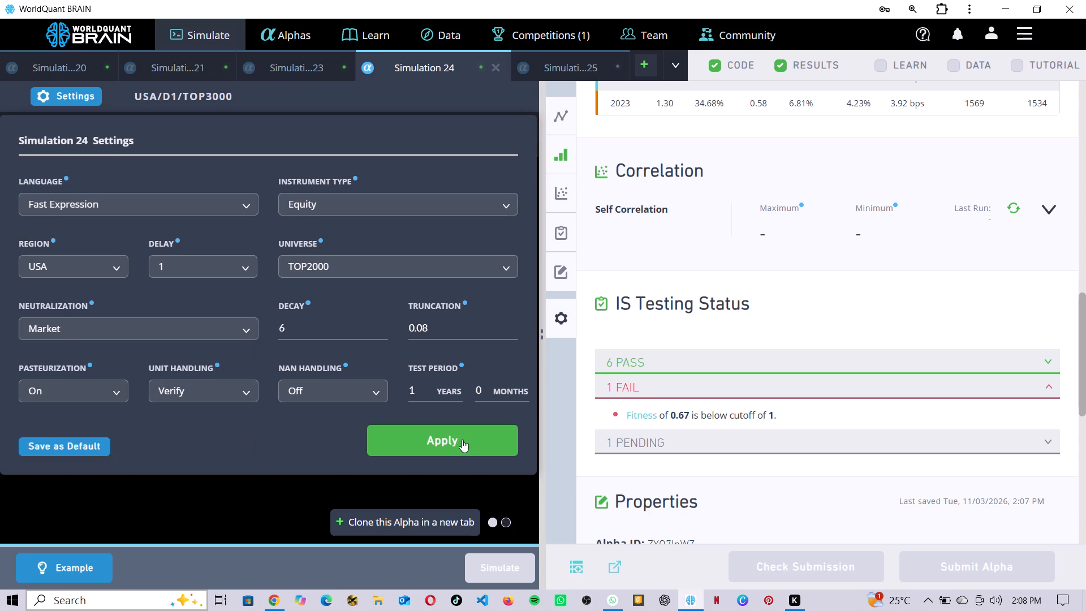
pyautogui.click(462, 440)
pyautogui.click(510, 570)
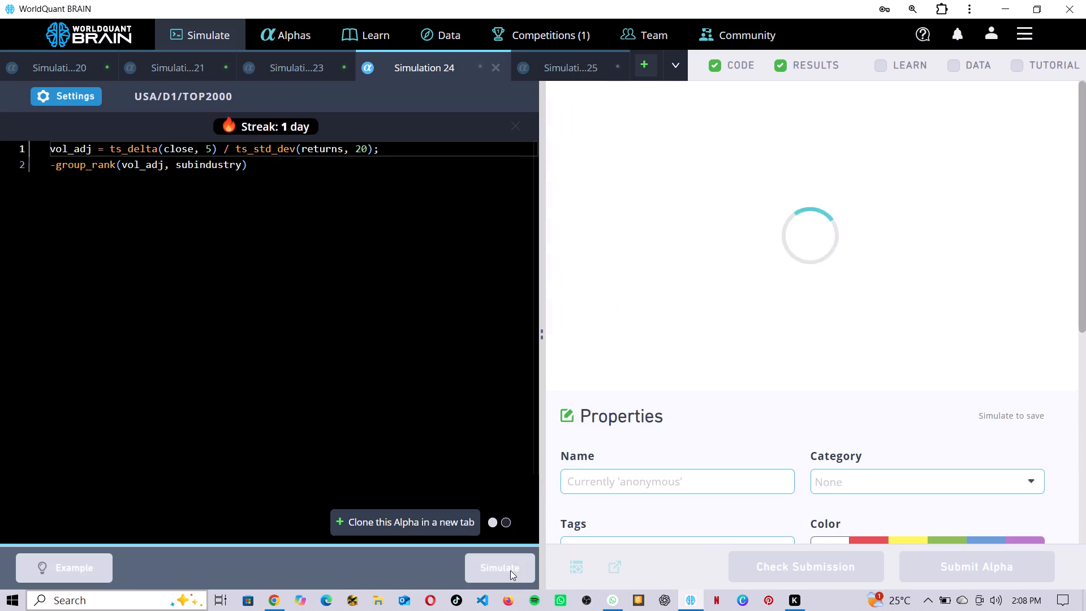
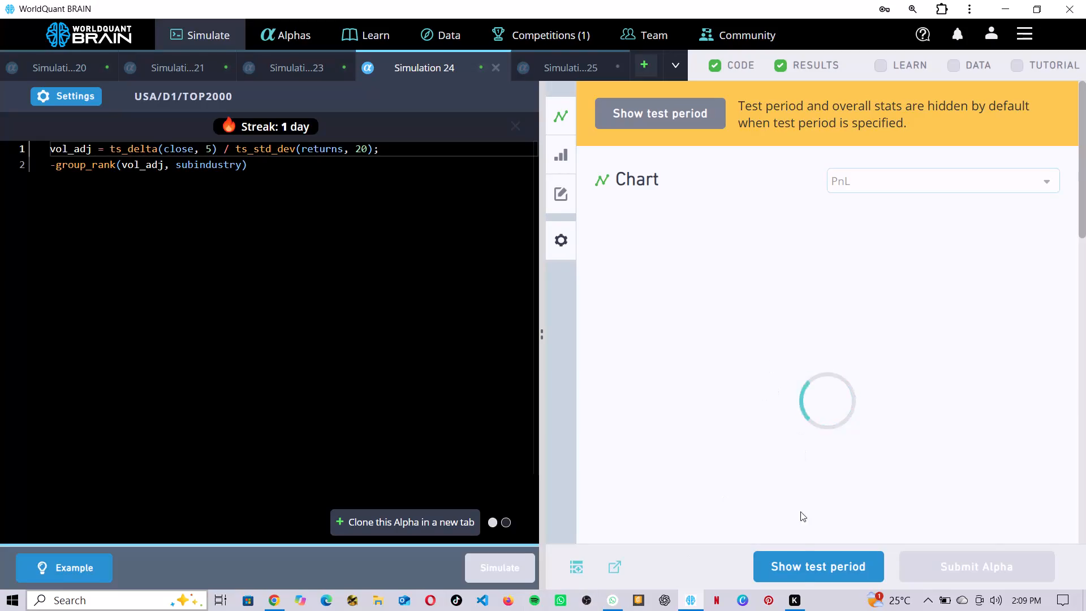
# Show the test period results of the rerun Simulation 24 and inspect its failed in-sample tests.
pyautogui.click(806, 560)
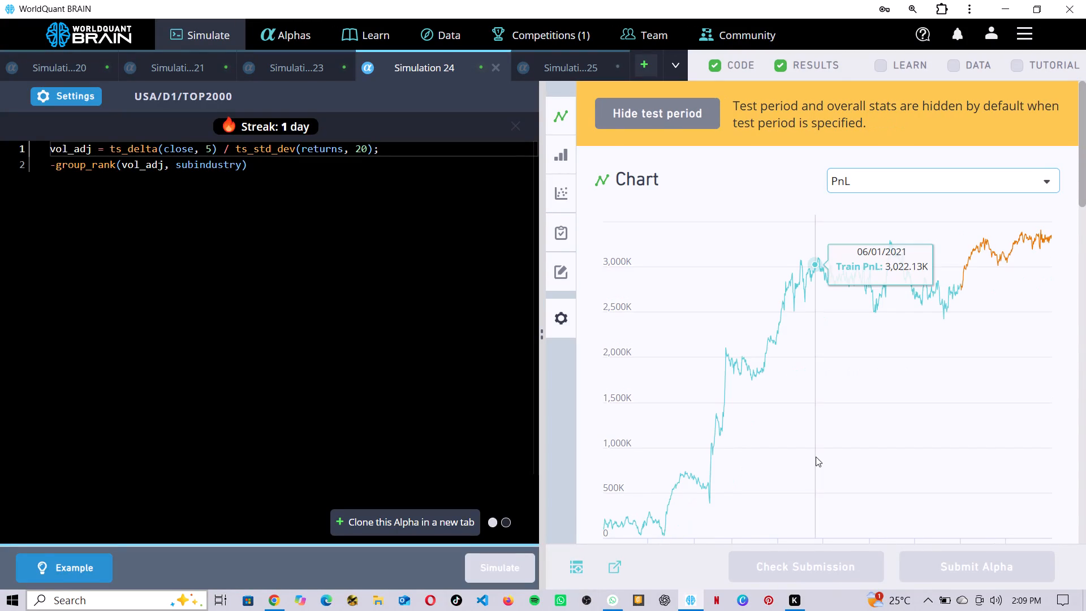
pyautogui.scroll(-5, 816, 457)
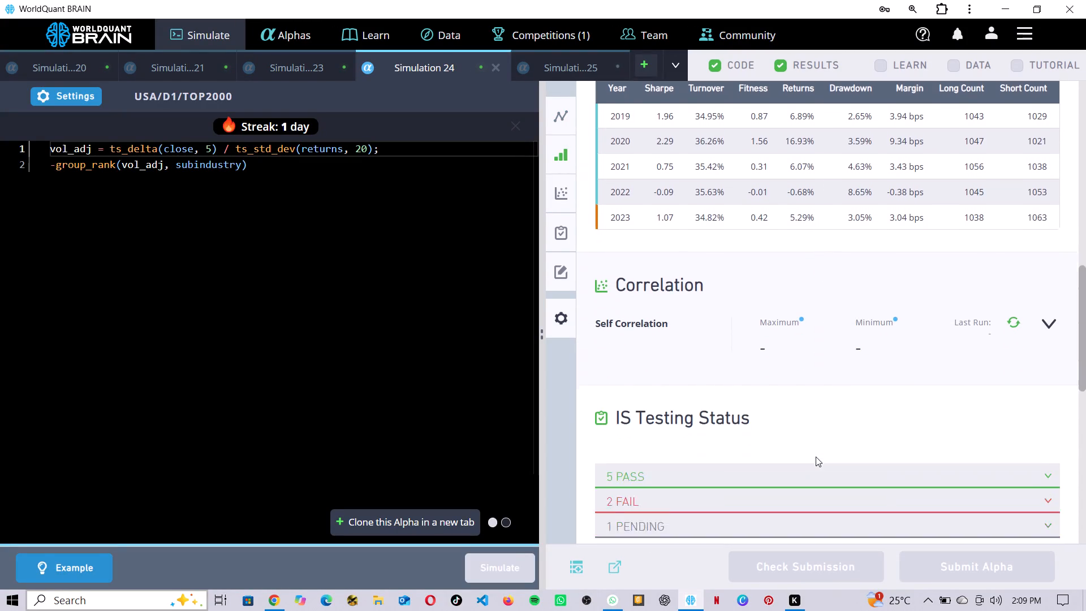
pyautogui.scroll(-1, 816, 457)
pyautogui.click(809, 407)
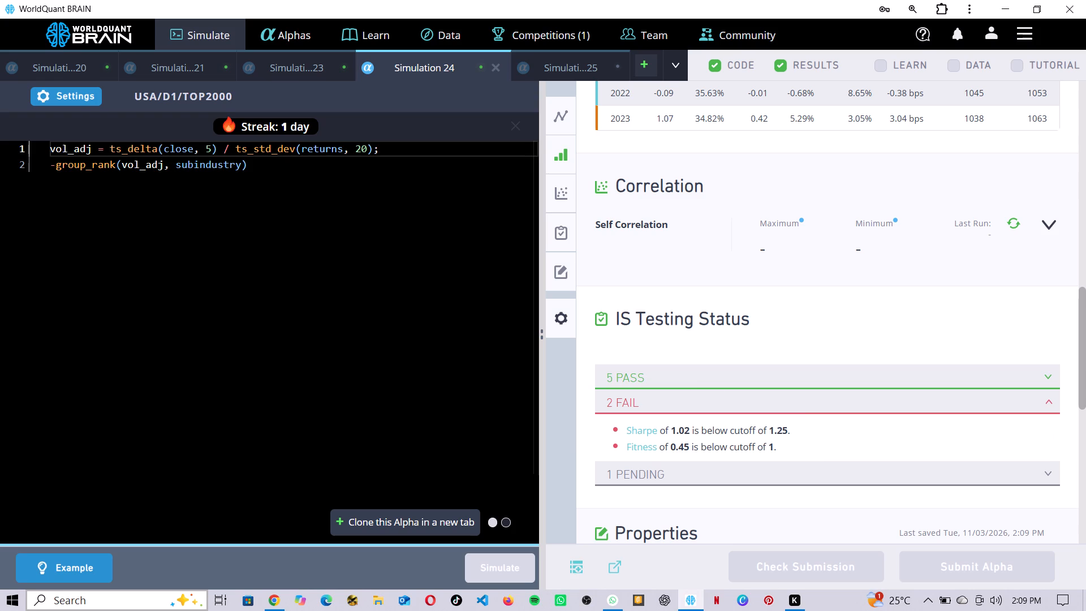
# Set Simulation 24's decay to 10, apply the settings, and rerun the simulation.
pyautogui.click(87, 99)
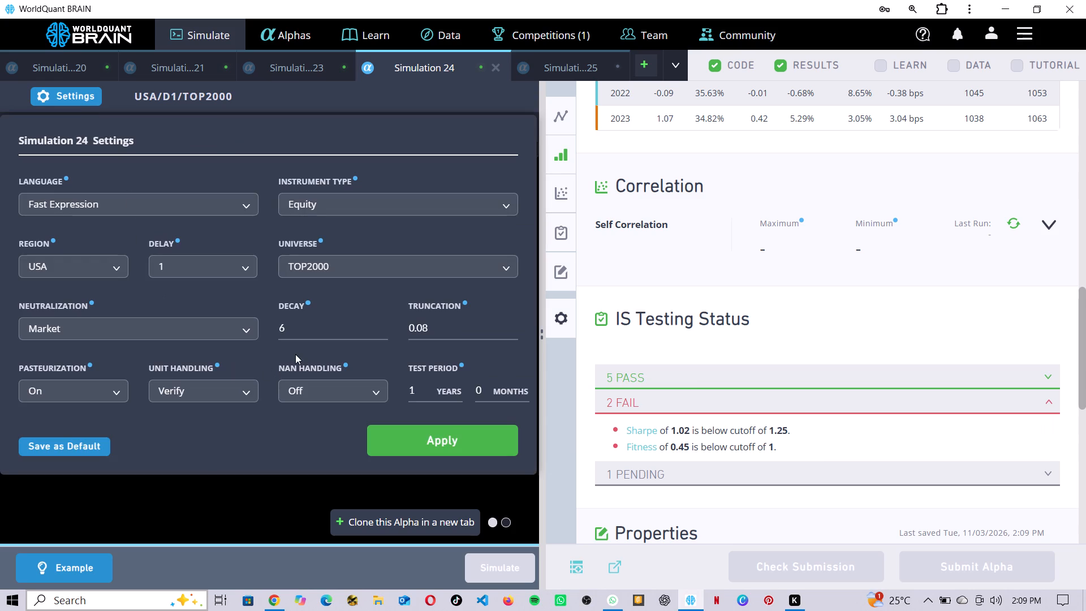
pyautogui.tripleClick(381, 324)
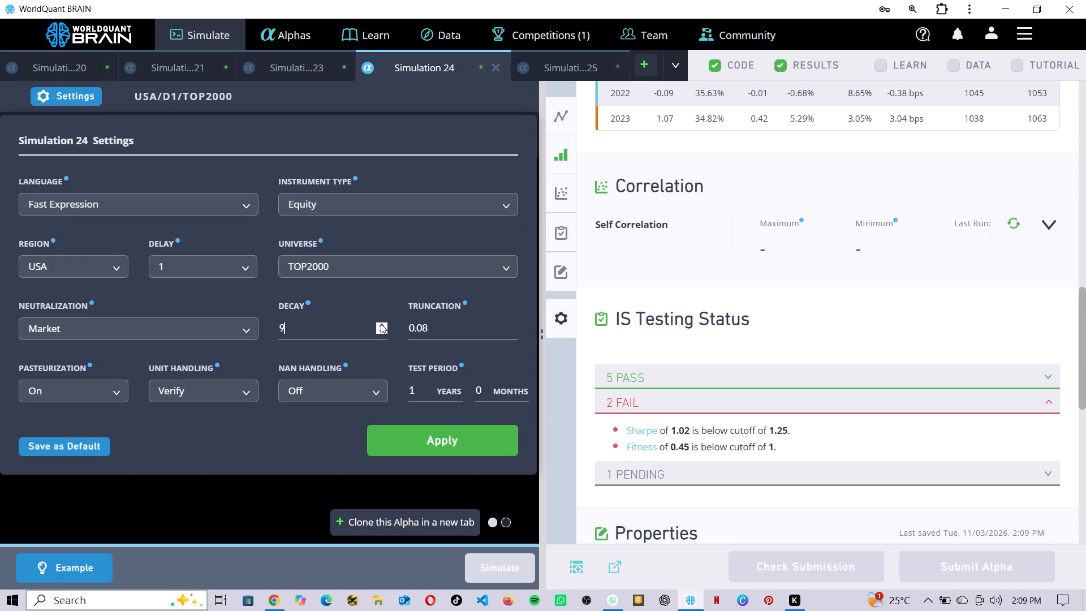
pyautogui.click(381, 324)
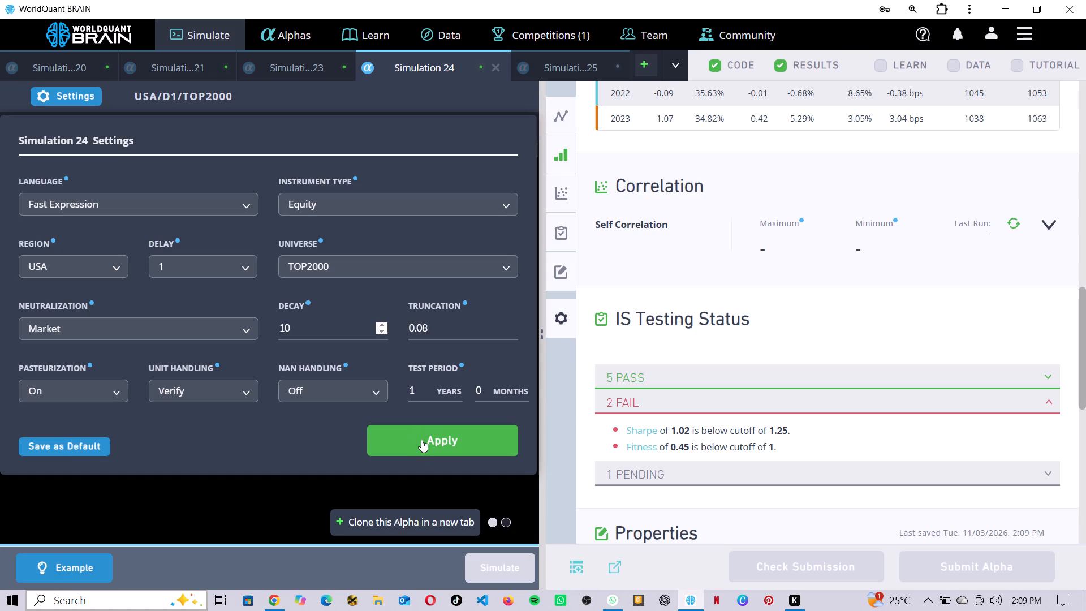
pyautogui.click(421, 440)
pyautogui.click(493, 574)
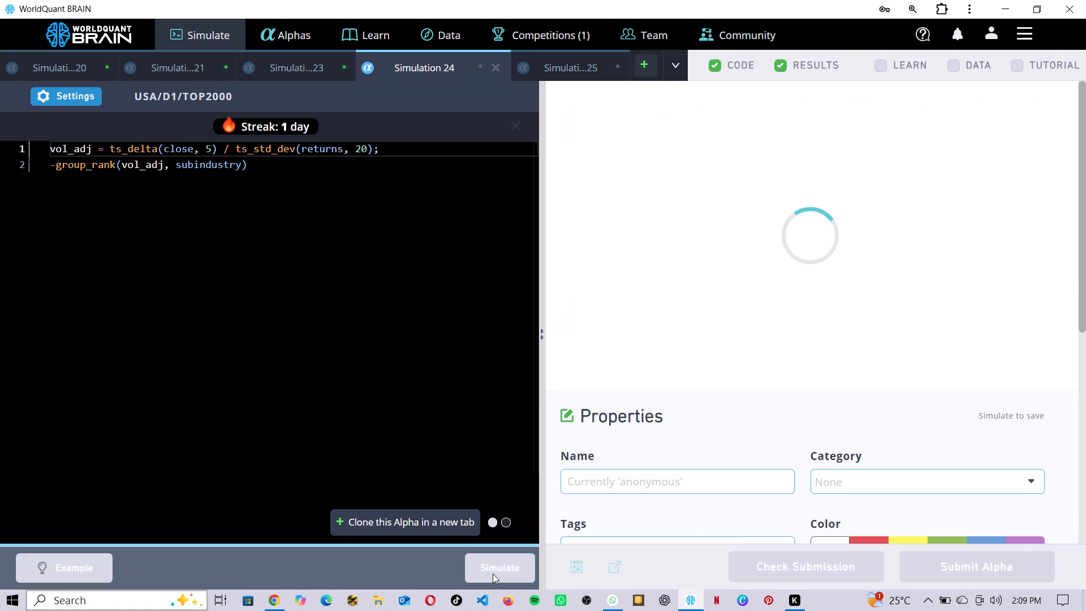
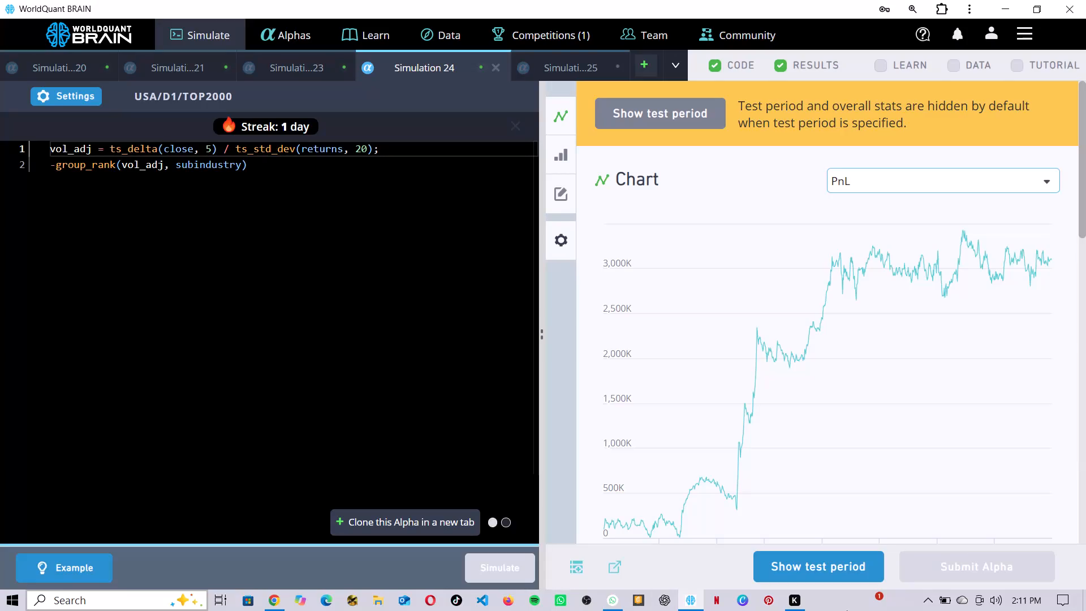
# Show the test period results of the rerun Simulation 24 and expand its failed in-sample tests to examine them.
pyautogui.click(812, 563)
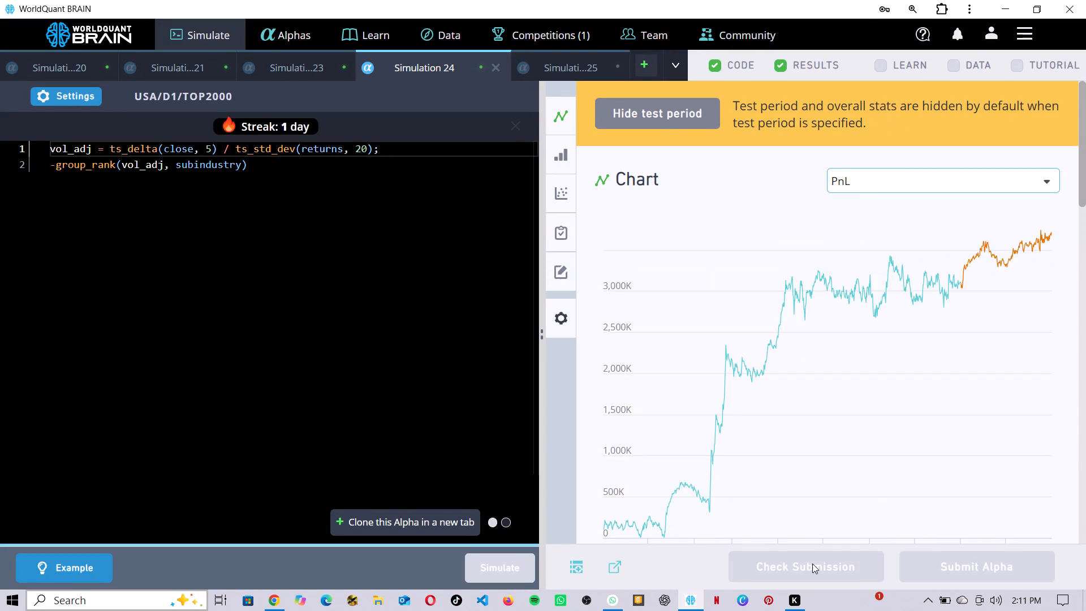
pyautogui.scroll(-2, 813, 445)
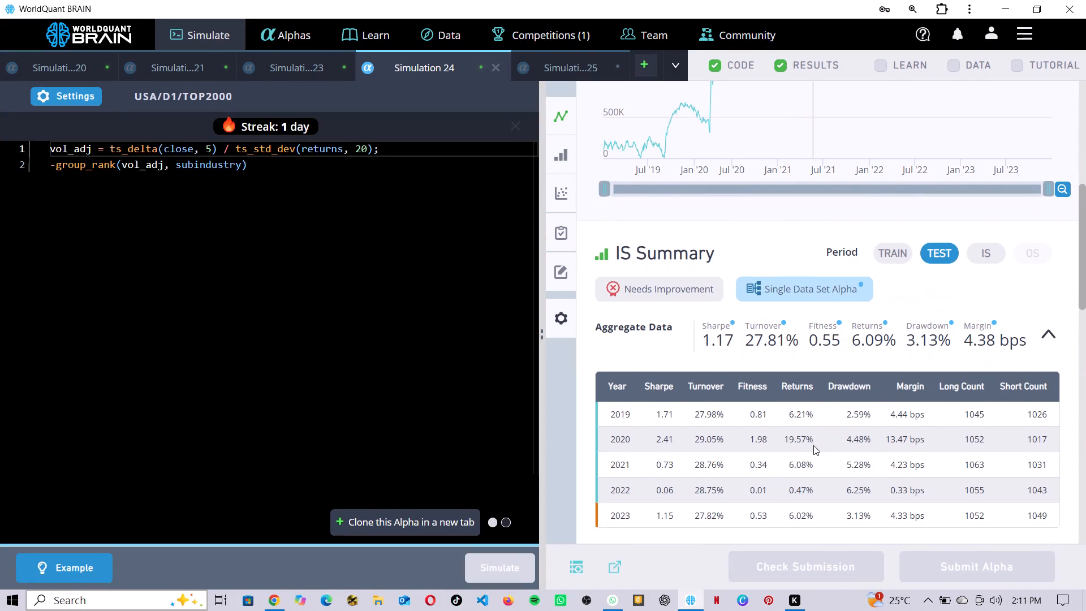
pyautogui.scroll(-2, 813, 445)
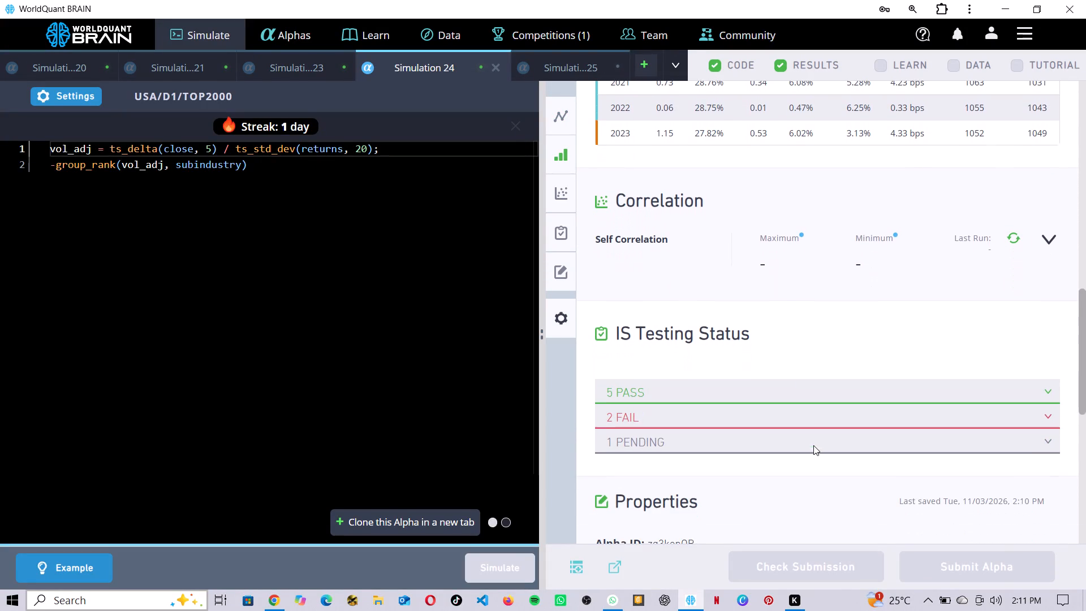
pyautogui.click(808, 416)
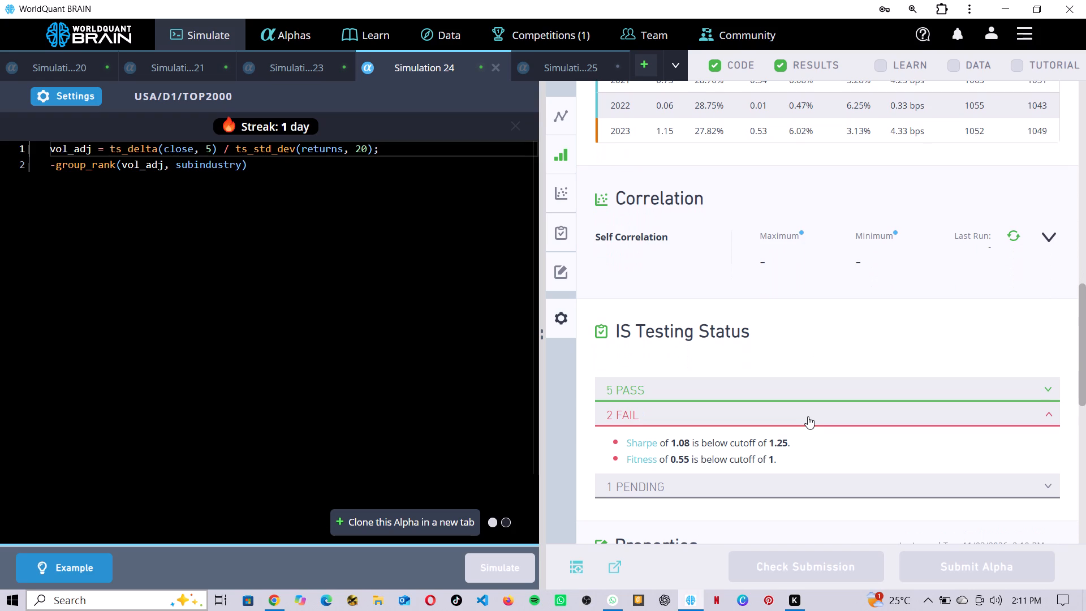
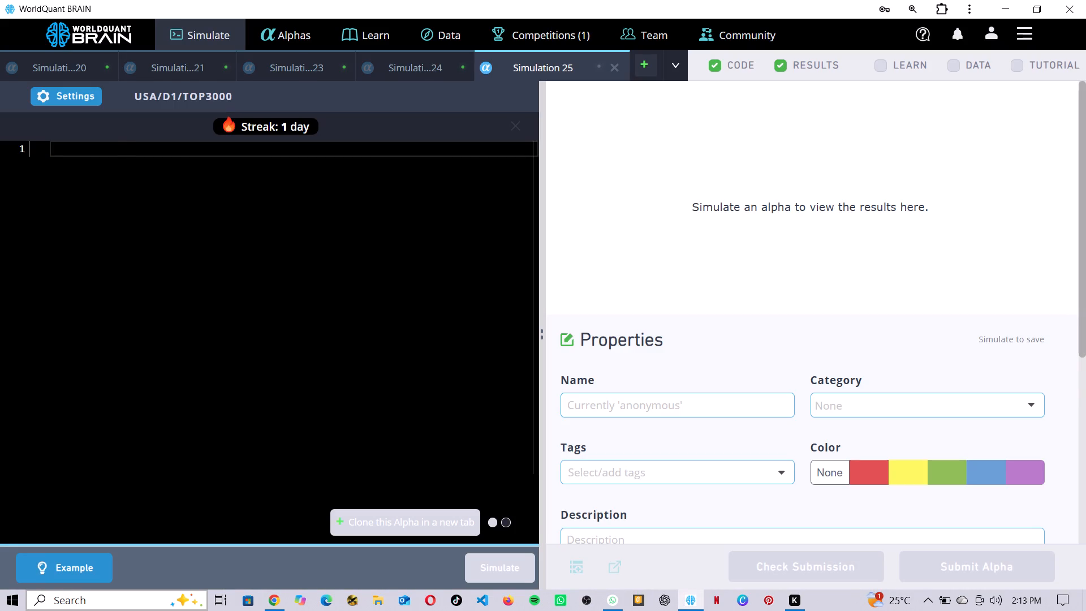
pyautogui.hotkey('ctrl', 'v')
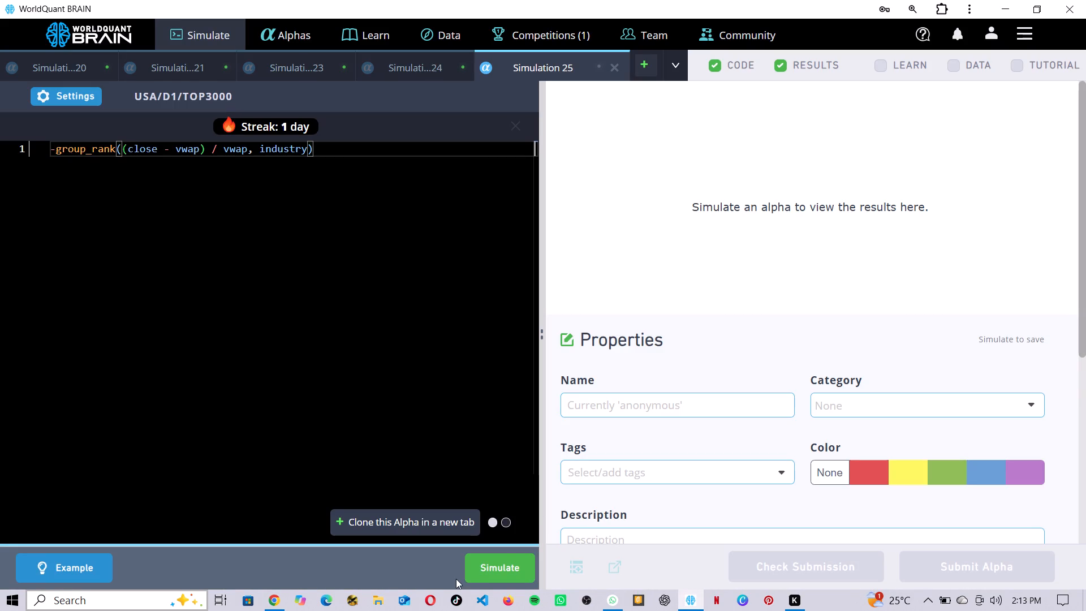
pyautogui.click(507, 557)
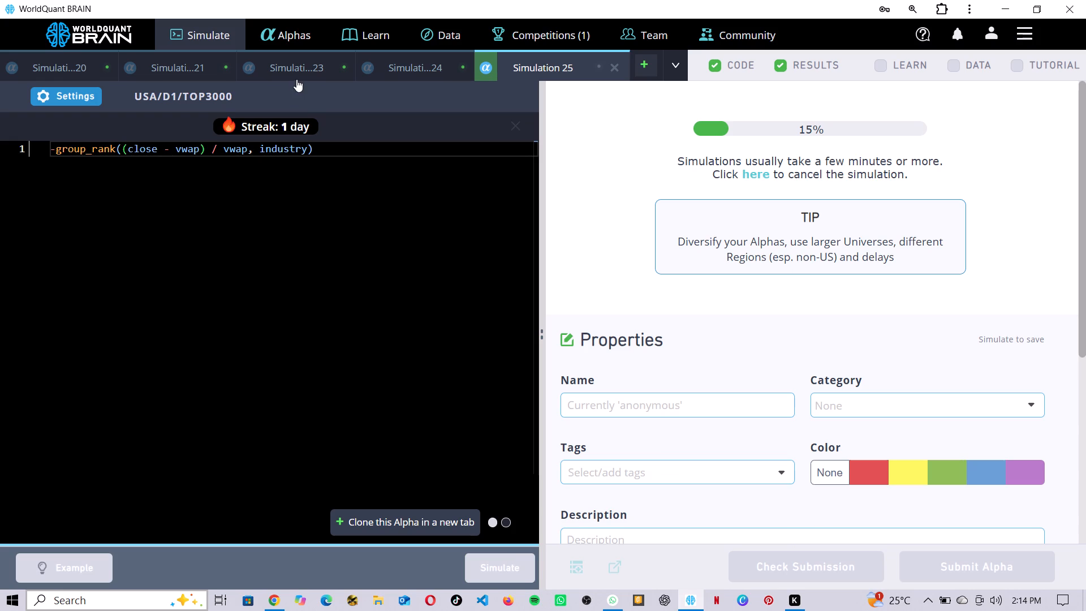
# Set Simulation 24's universe to TOP3000, apply the settings and rerun its simulation.
pyautogui.click(420, 62)
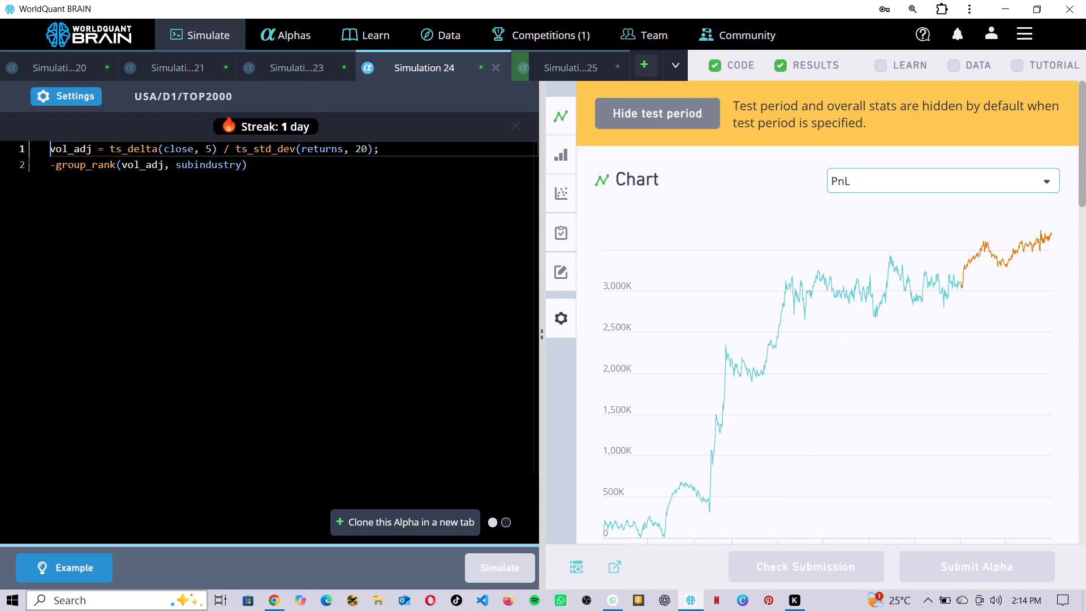
pyautogui.click(63, 91)
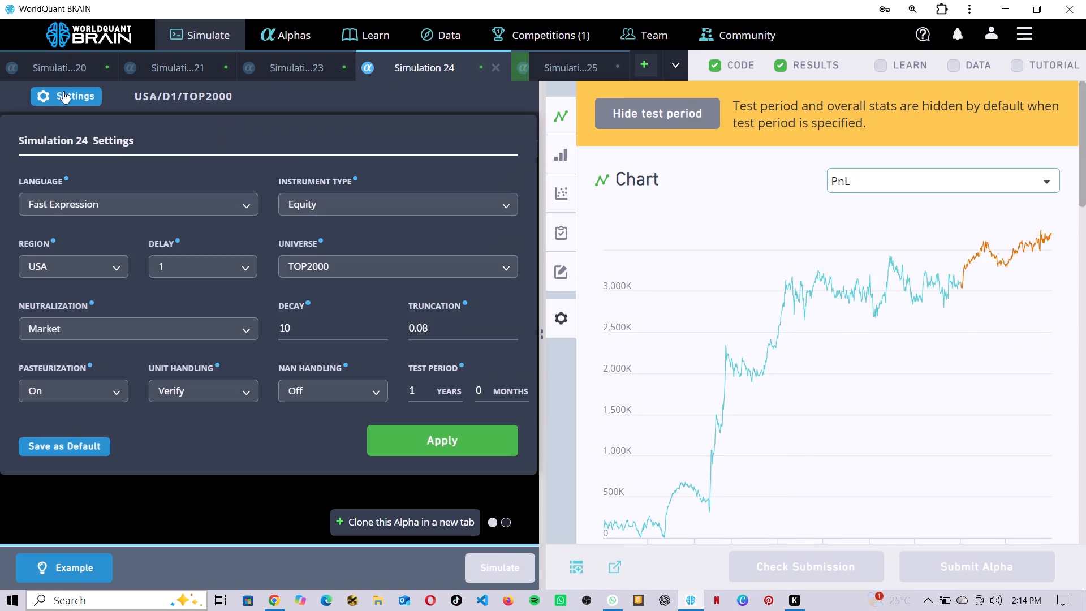
pyautogui.click(503, 267)
pyautogui.click(403, 289)
pyautogui.click(410, 436)
pyautogui.click(493, 566)
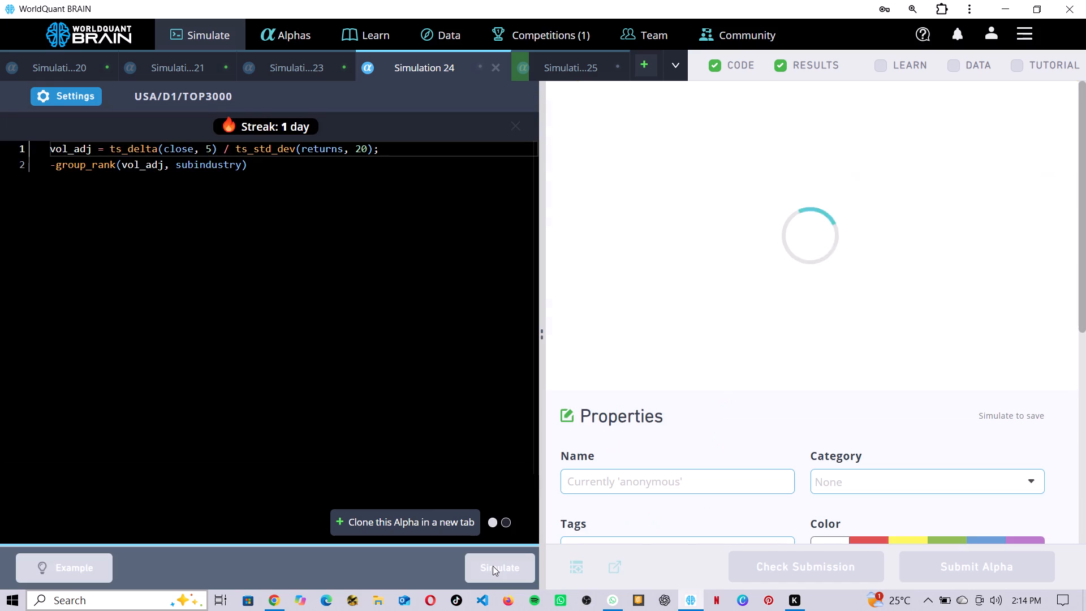
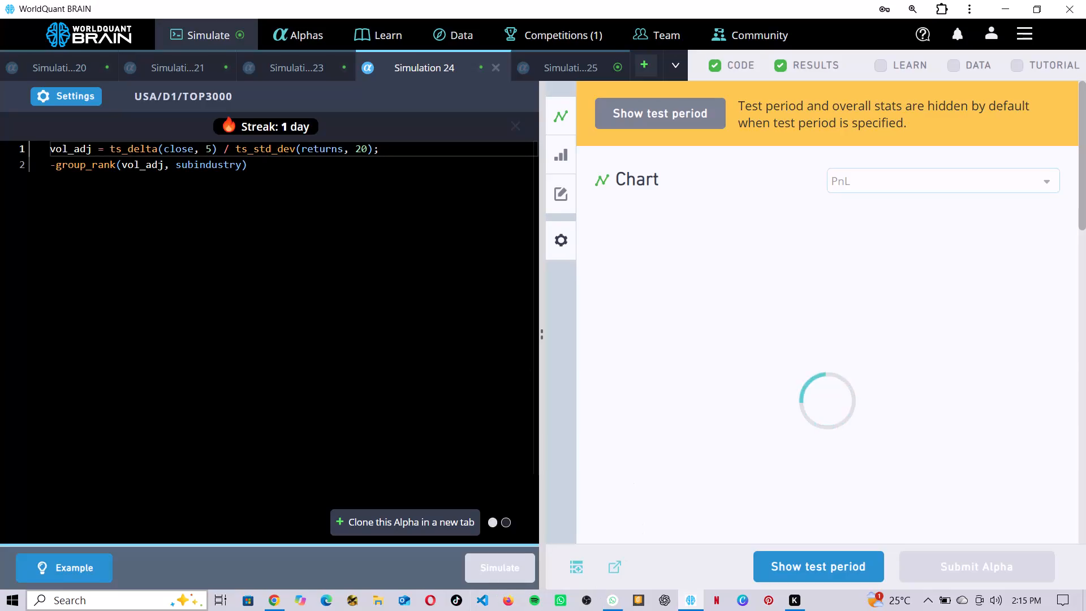
# Reveal the test-period results for Simulation 24.
pyautogui.click(783, 575)
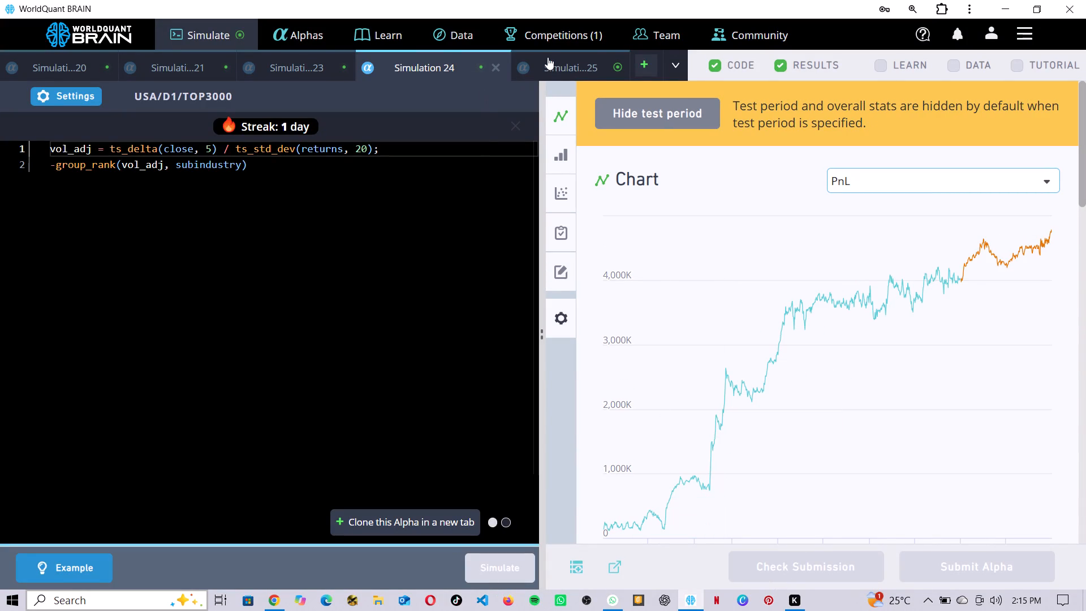
# Reveal Simulation 25's test period and examine its IS summary and the failed tests under IS Testing Status.
pyautogui.click(548, 57)
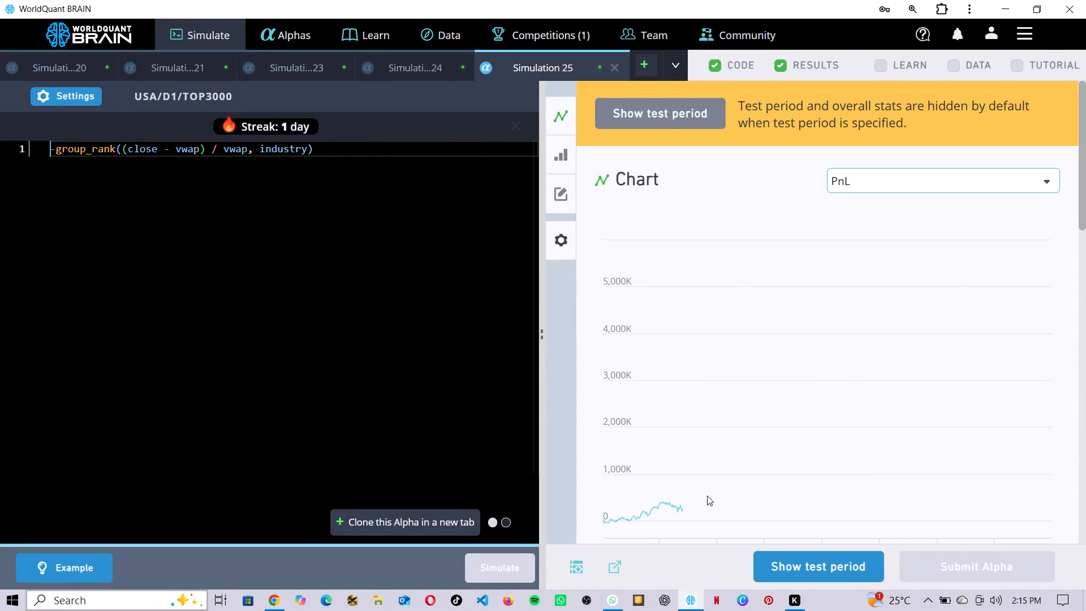
pyautogui.click(814, 568)
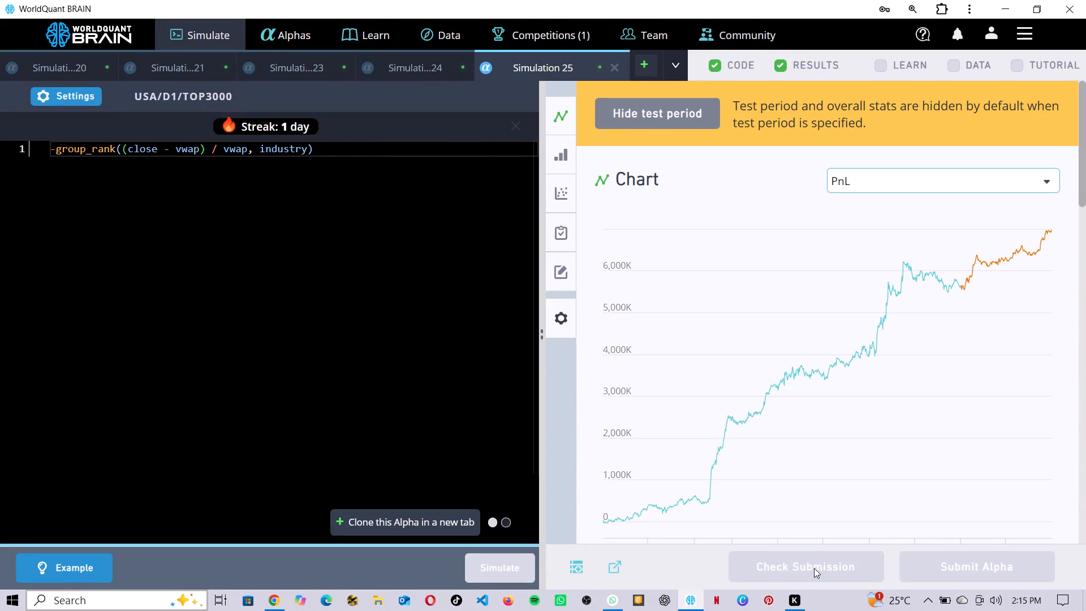
pyautogui.scroll(-1, 792, 437)
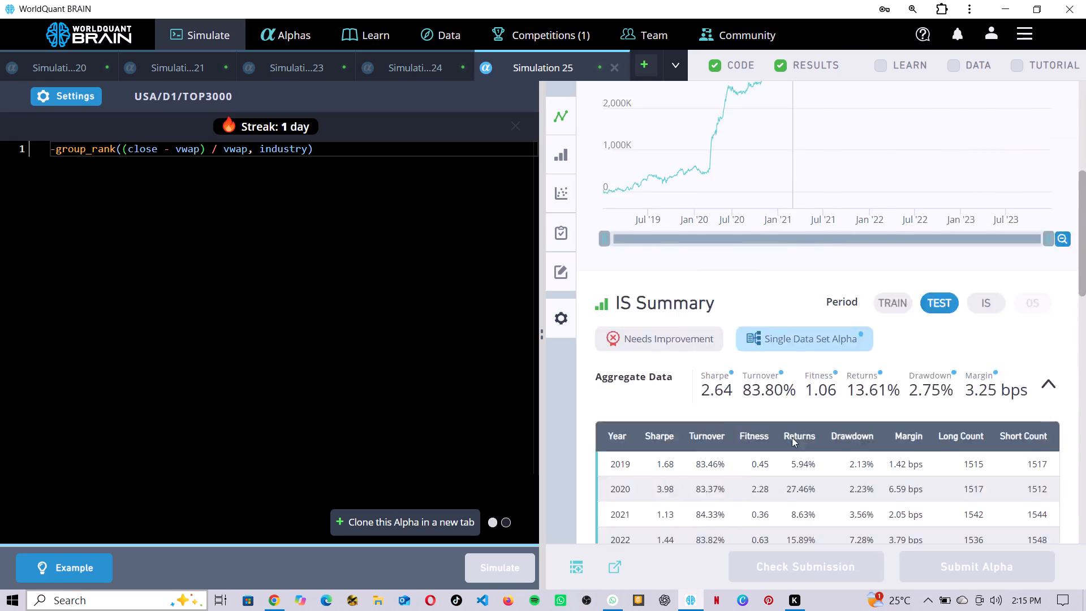
pyautogui.scroll(-4, 792, 437)
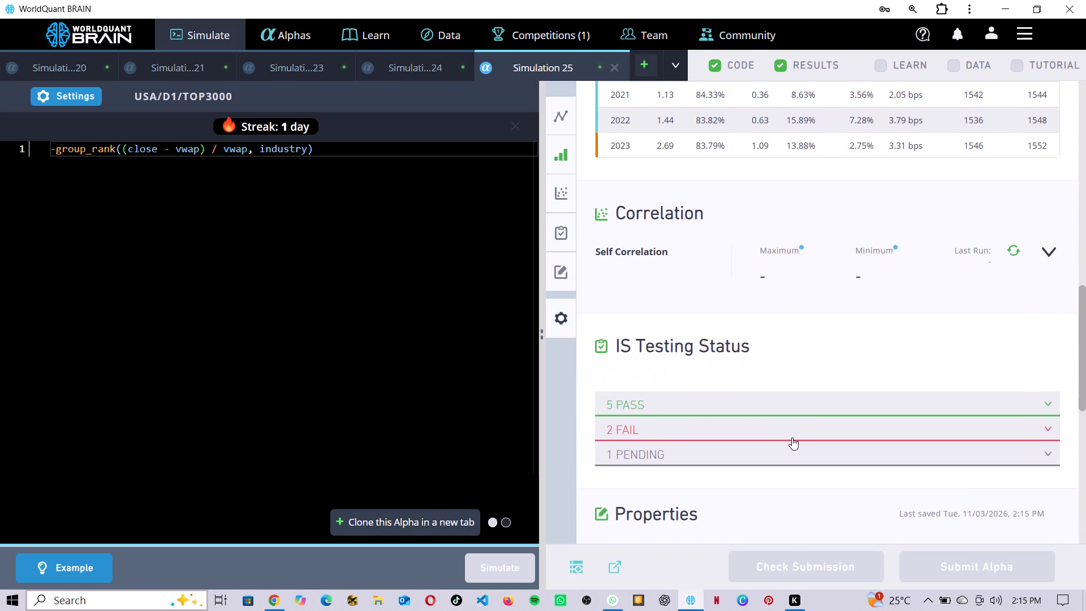
pyautogui.click(783, 410)
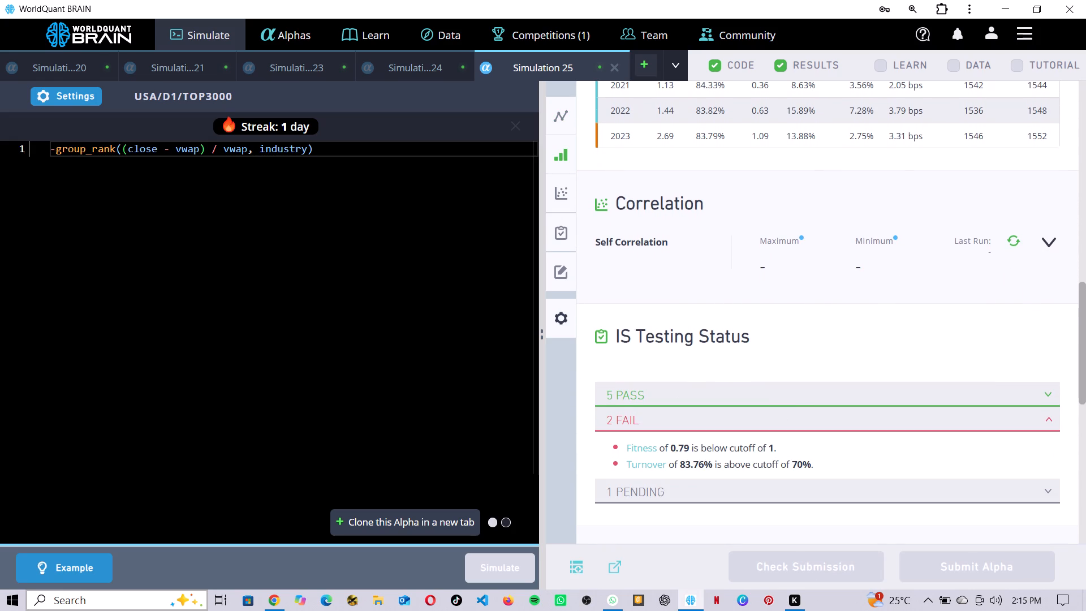
# Set Simulation 25's decay to 7, apply the settings and rerun its simulation.
pyautogui.click(50, 93)
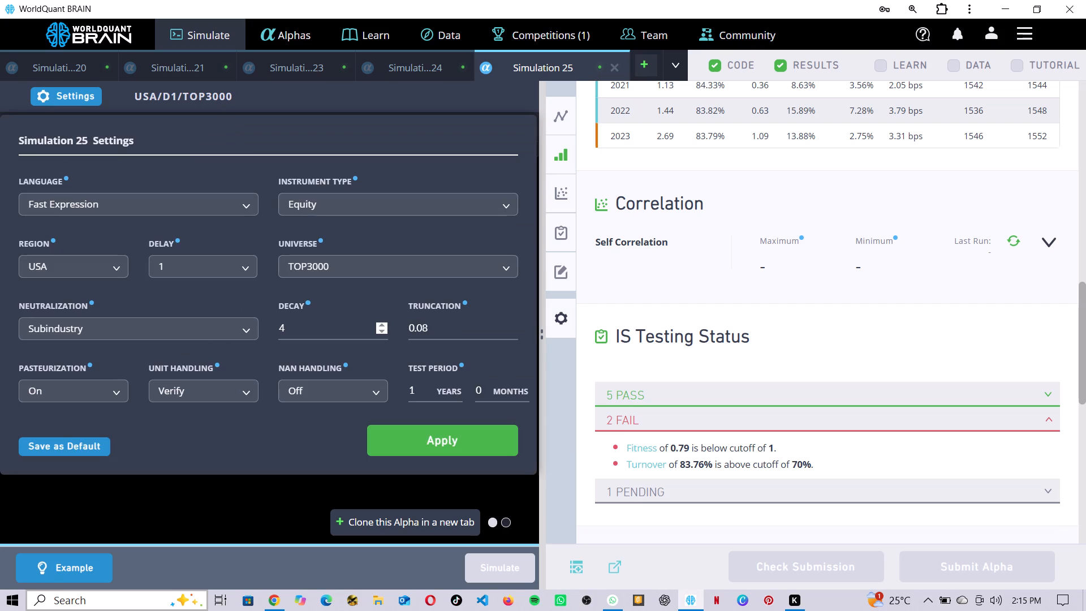
pyautogui.tripleClick(384, 322)
pyautogui.click(415, 437)
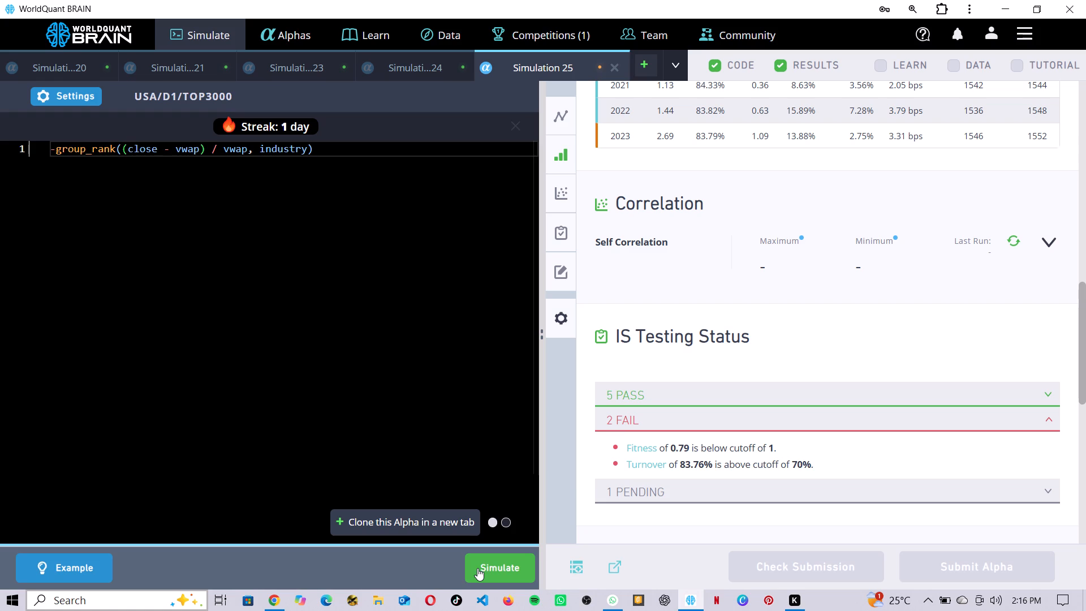
pyautogui.click(477, 568)
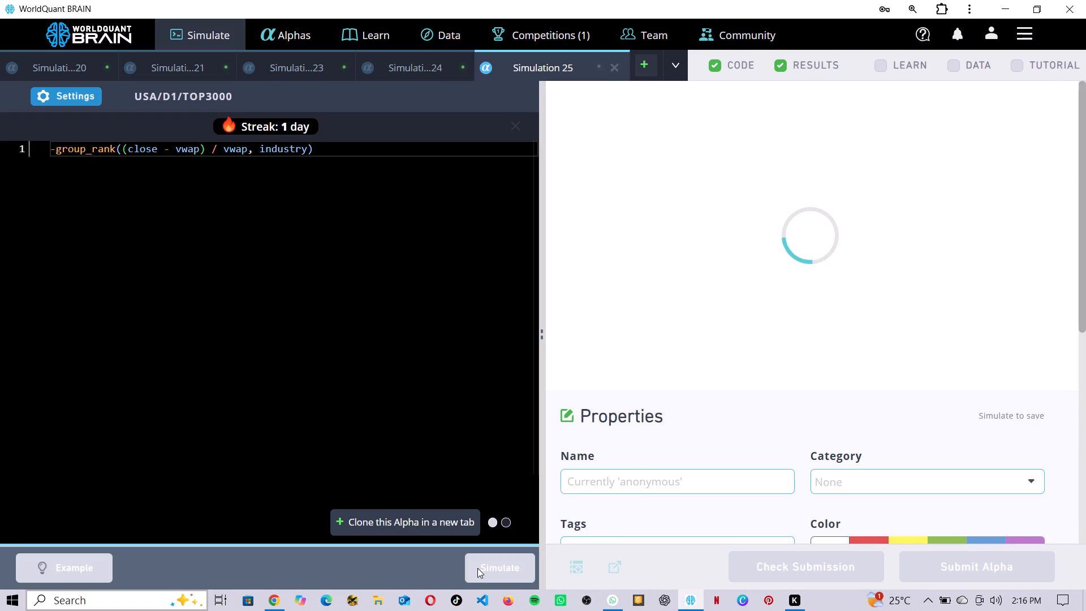
pyautogui.scroll(-2, 861, 398)
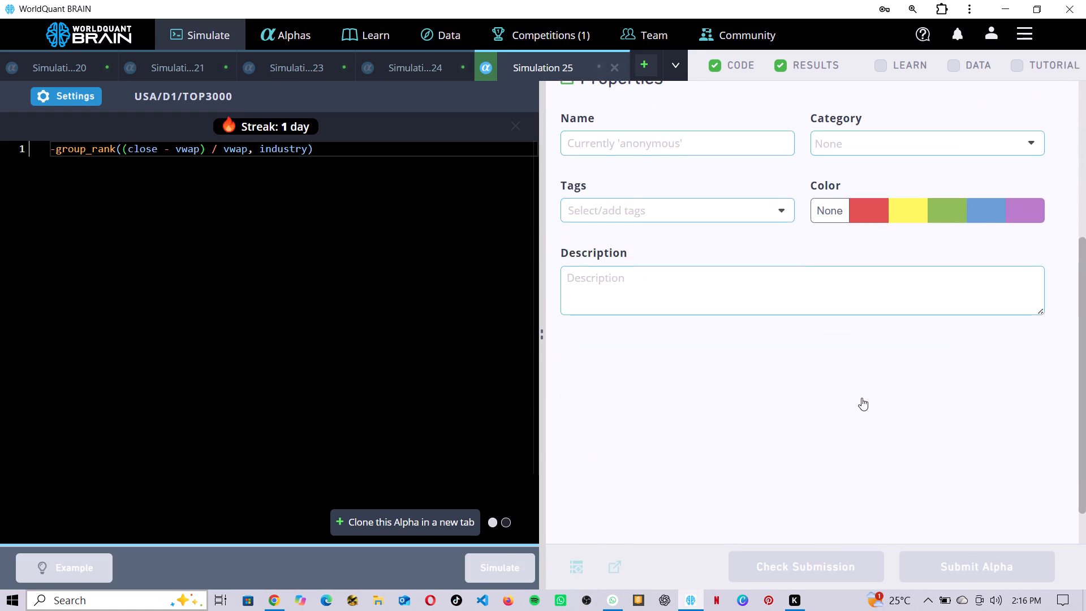
pyautogui.scroll(-1, 861, 398)
pyautogui.scroll(6, 861, 398)
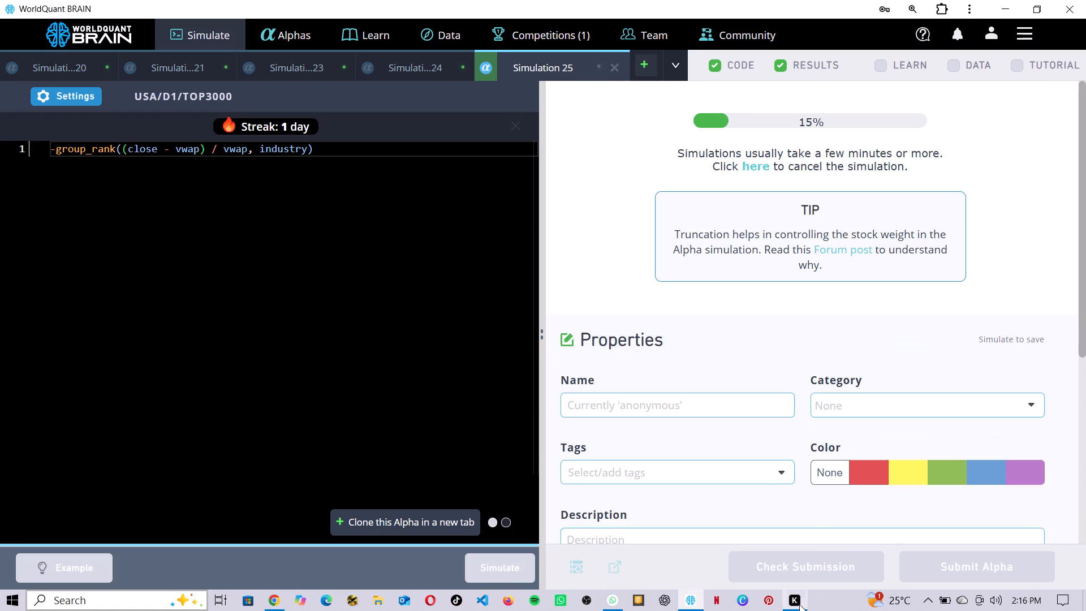
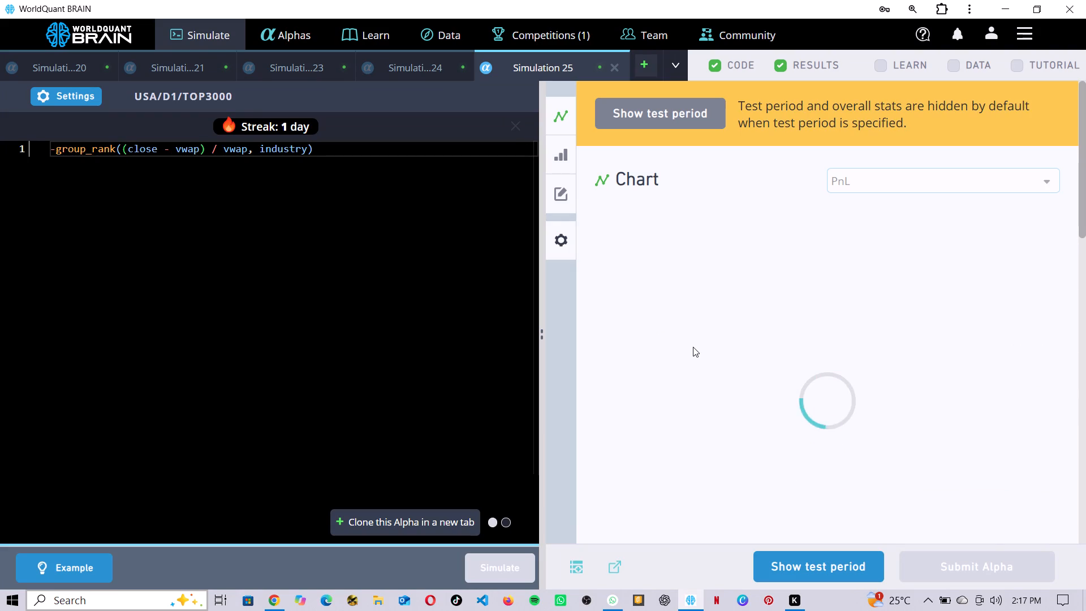
# Reveal the test period of the rerun Simulation 25 and examine its IS summary and the failed test under IS Testing Status.
pyautogui.click(791, 559)
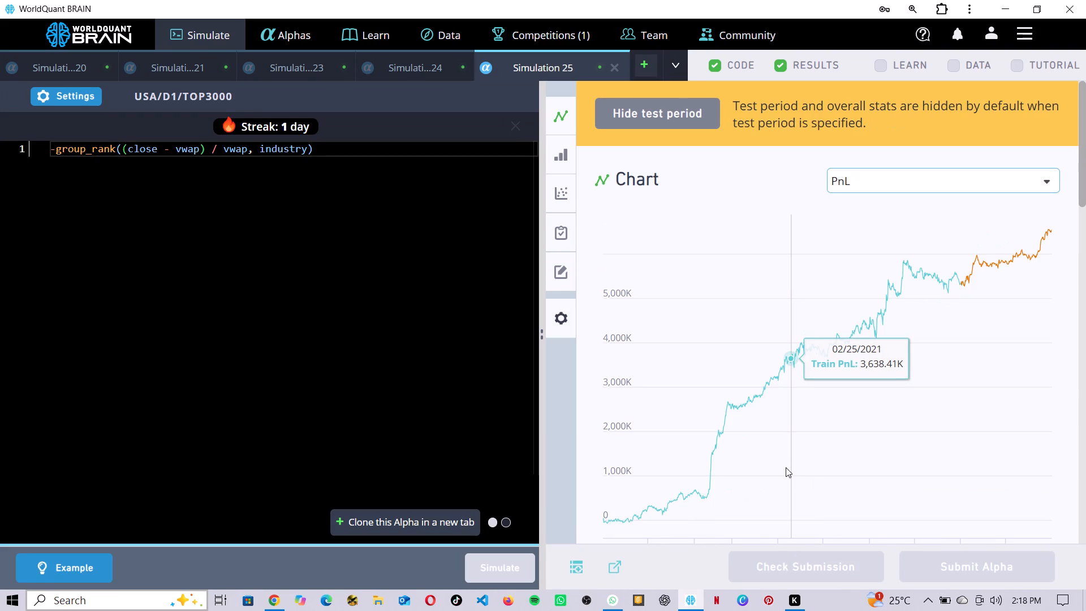
pyautogui.scroll(-3, 786, 467)
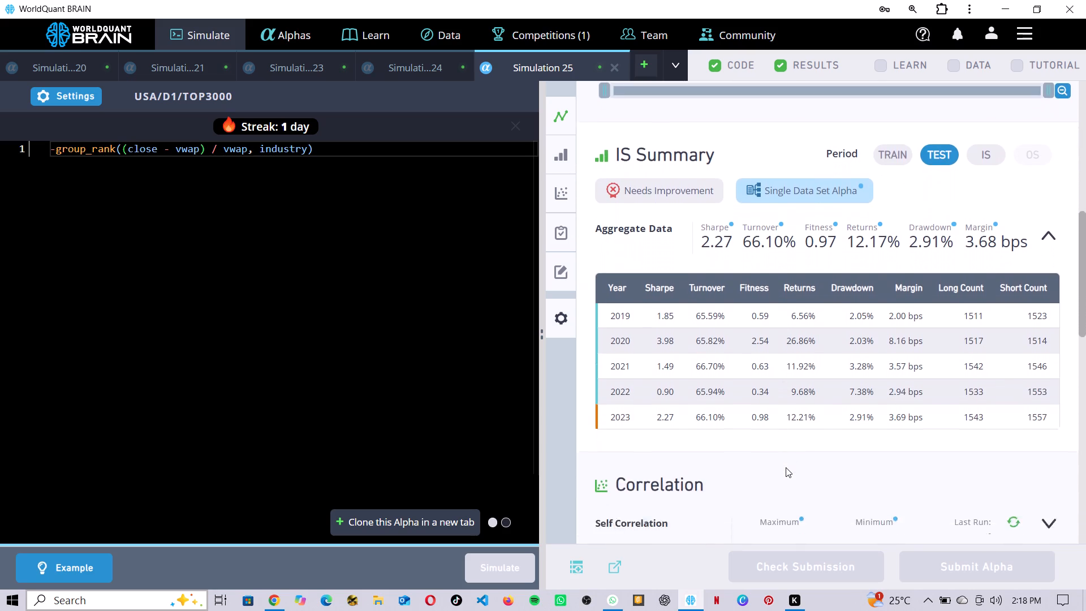
pyautogui.scroll(-2, 786, 467)
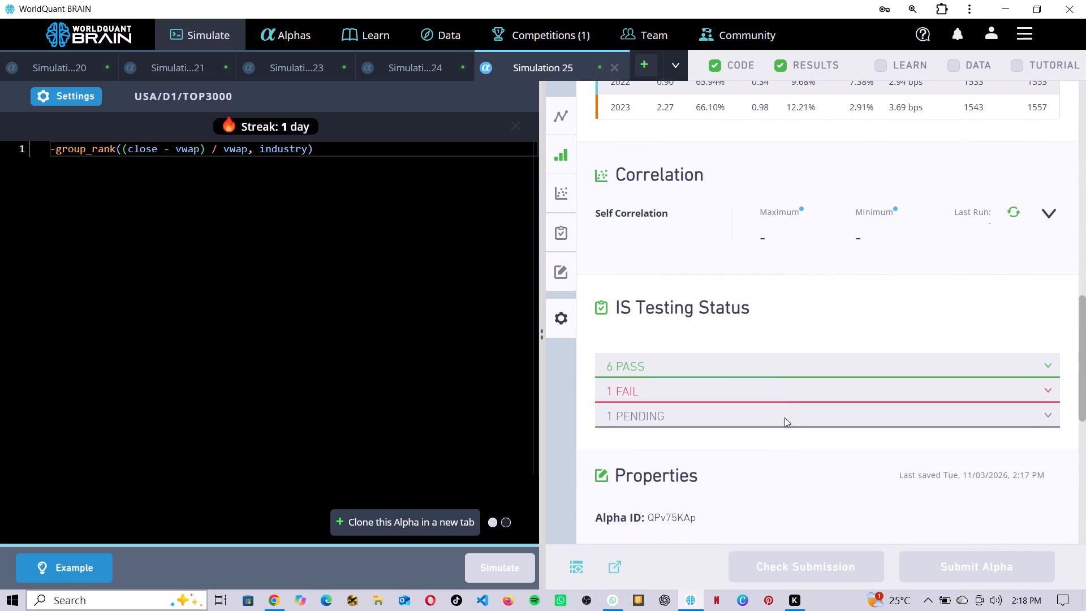
pyautogui.click(785, 388)
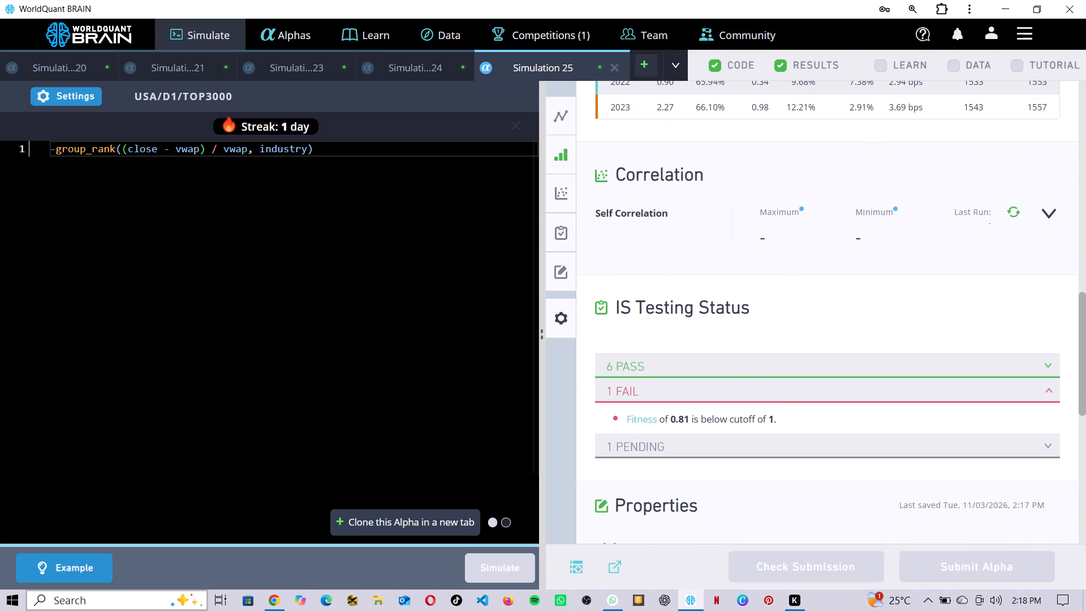
# Open the simulation settings of Simulation 25.
pyautogui.click(81, 93)
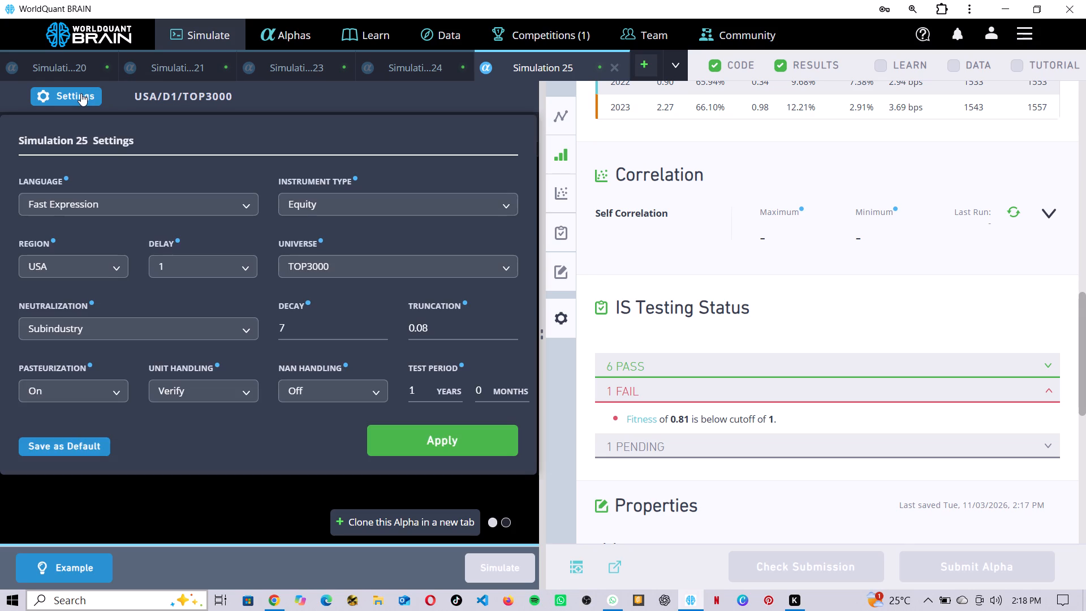
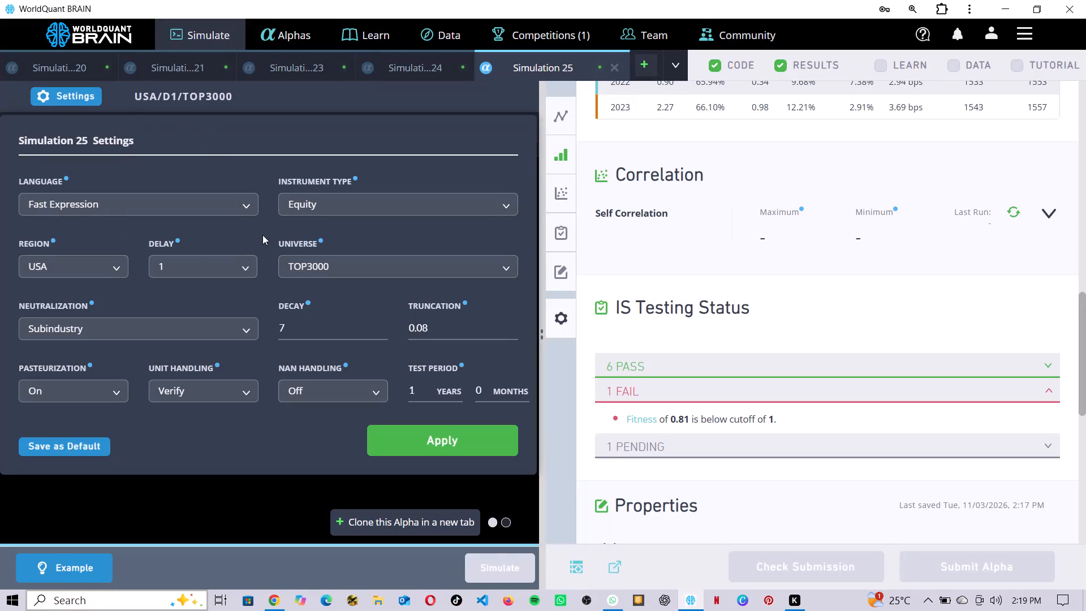
# Raise the decay of Simulation 25 slightly beyond 8, apply the settings and rerun the simulation.
pyautogui.doubleClick(380, 324)
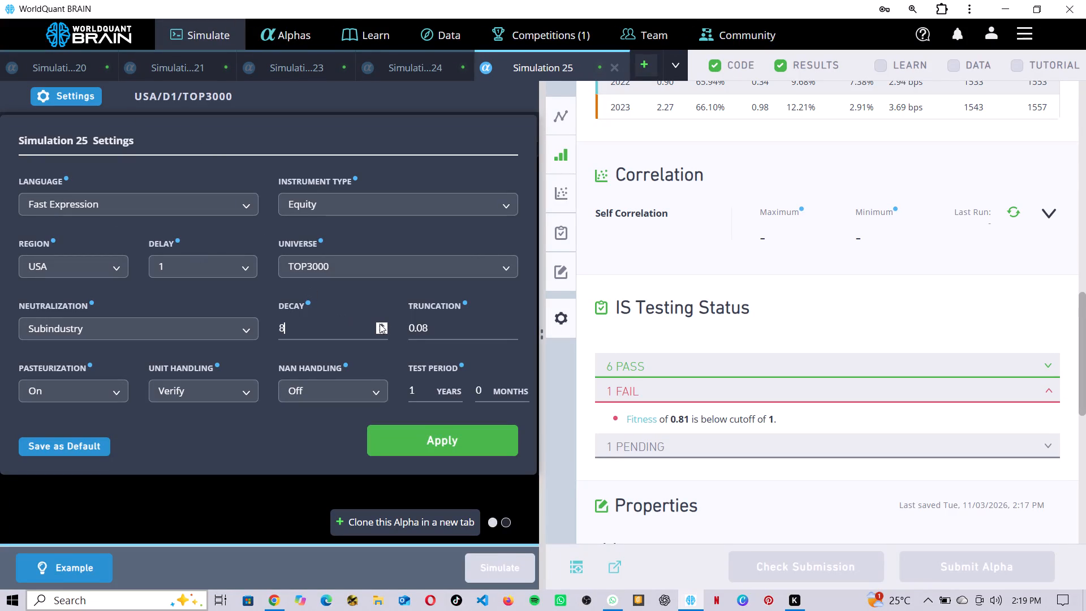
pyautogui.click(380, 324)
pyautogui.click(441, 431)
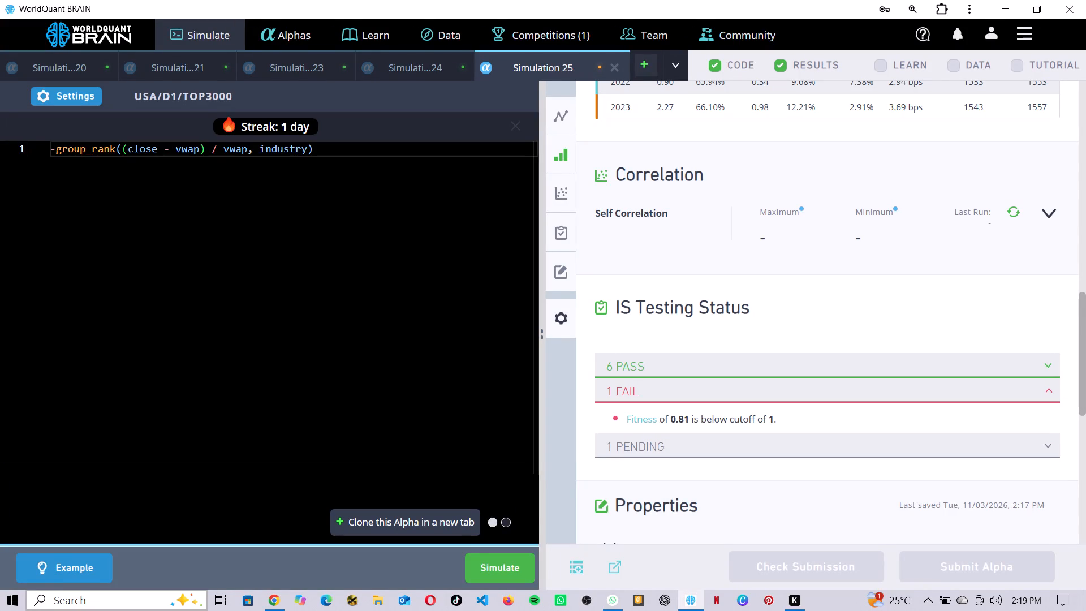
pyautogui.click(483, 565)
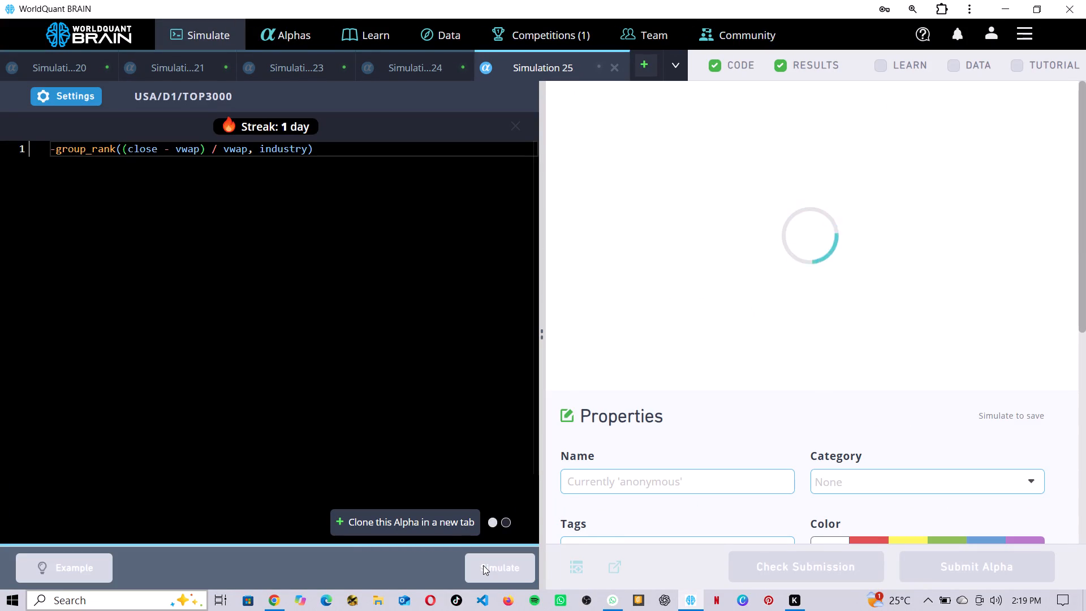
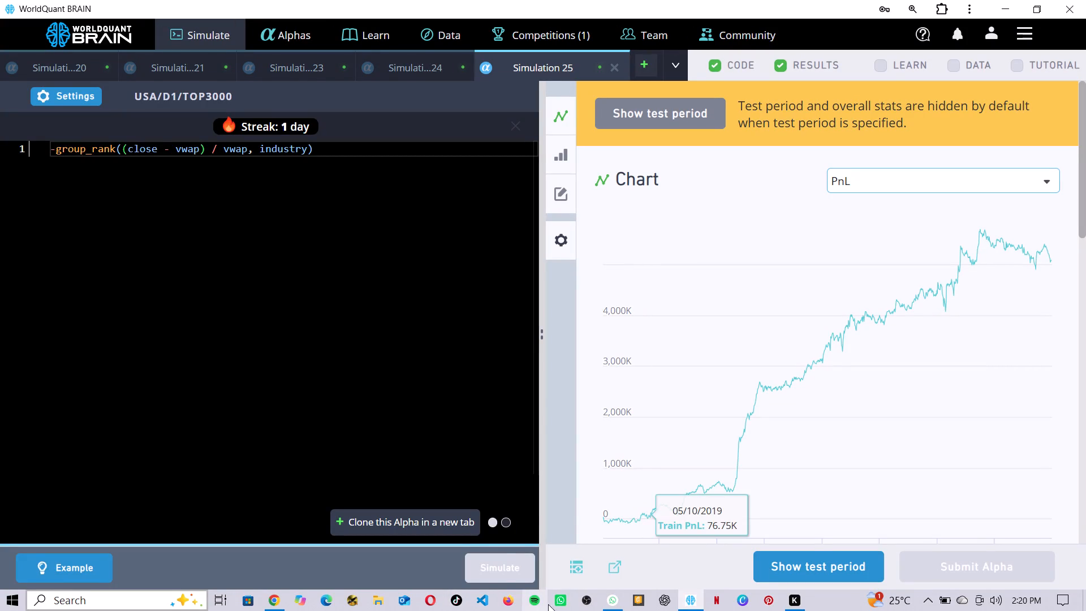
# Show the test period results of Simulation 25 and examine the IS summary and the failed in-sample test.
pyautogui.click(798, 563)
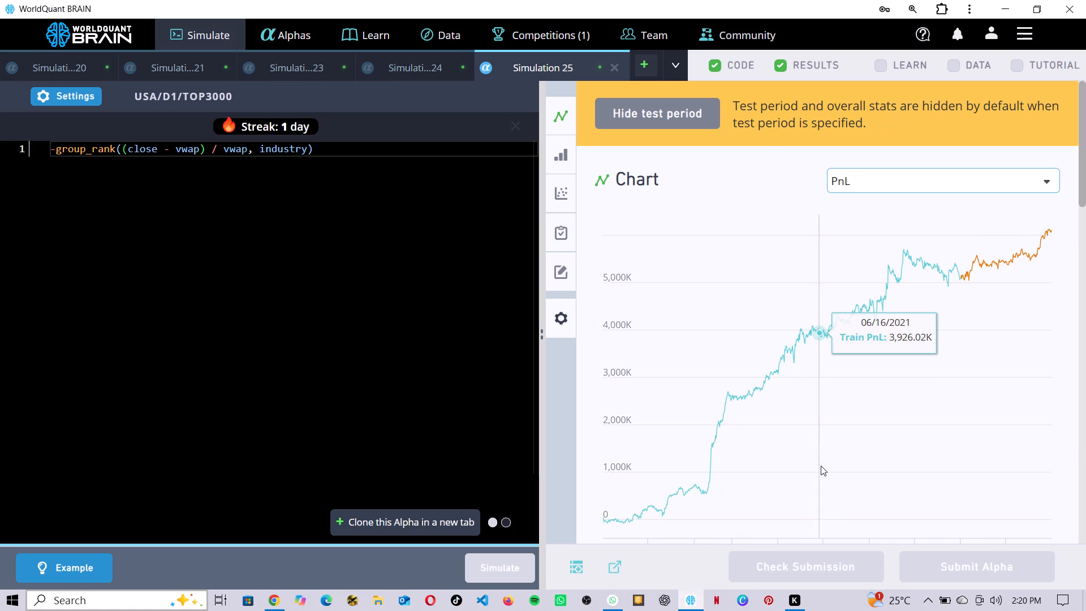
pyautogui.scroll(-3, 821, 466)
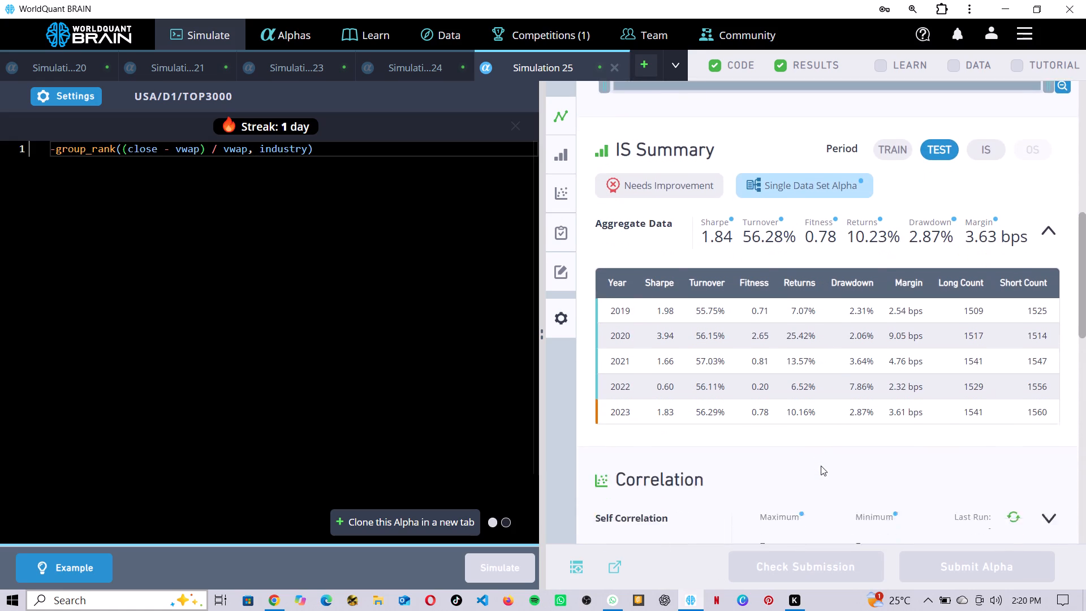
pyautogui.scroll(-2, 821, 466)
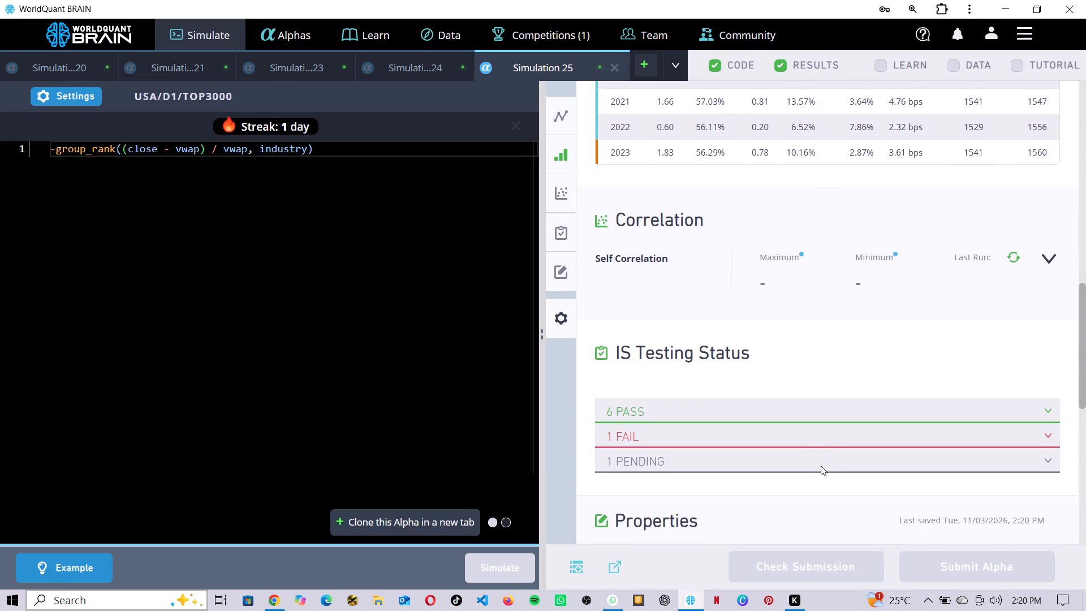
pyautogui.click(812, 426)
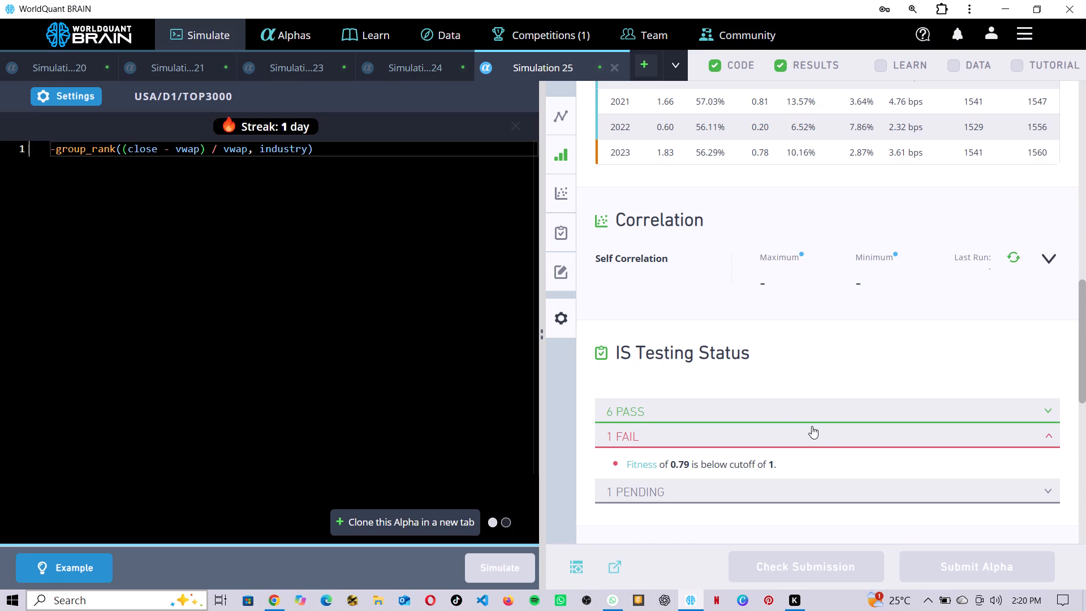
# Set the neutralization of Simulation 25 to Sector, apply the settings and rerun the simulation.
pyautogui.click(77, 95)
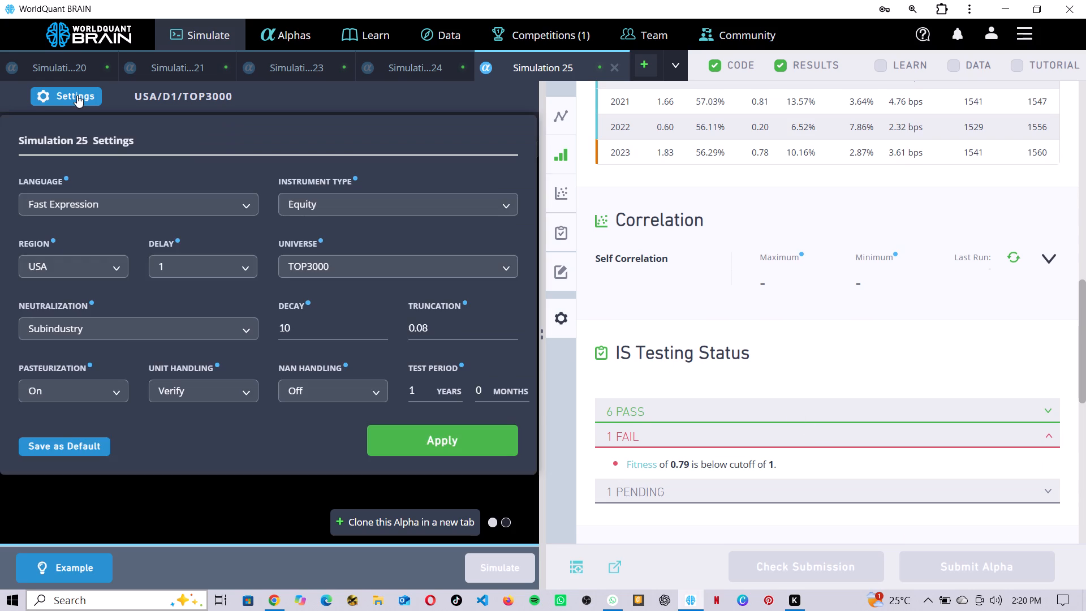
pyautogui.click(245, 332)
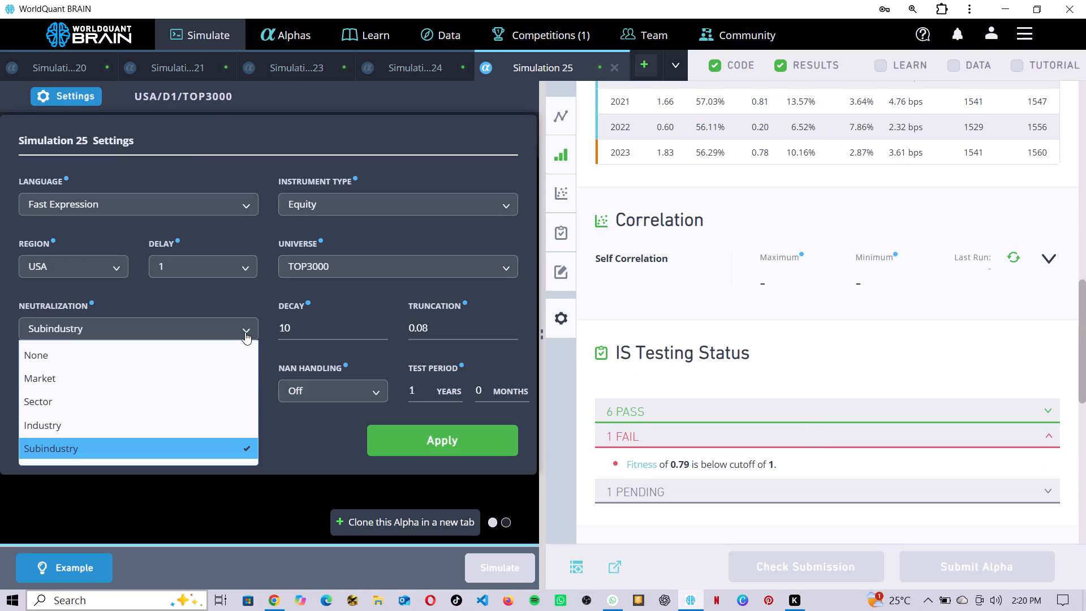
pyautogui.click(171, 401)
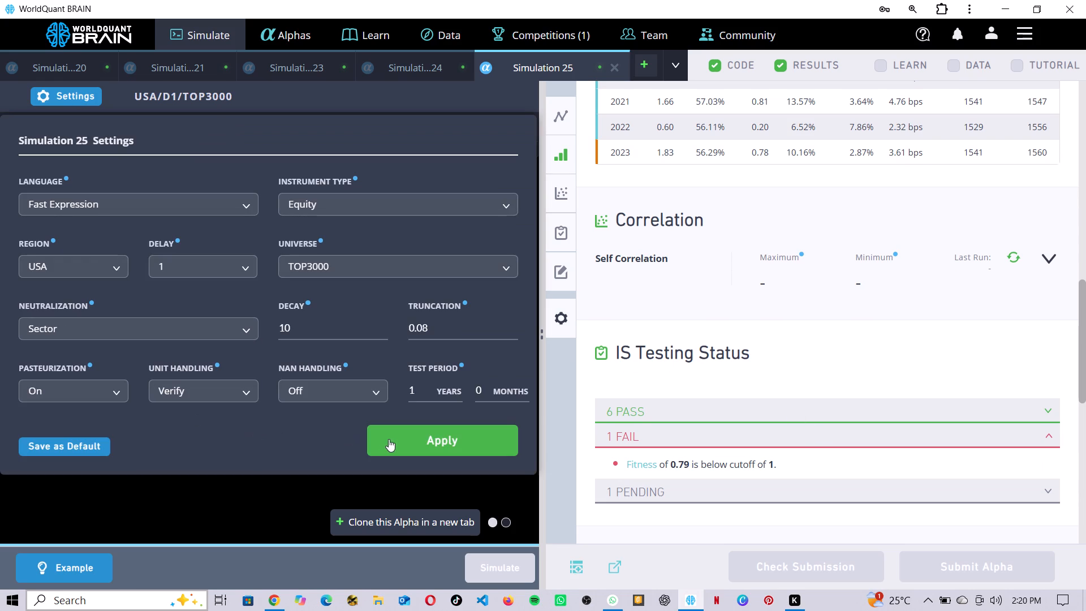
pyautogui.click(418, 440)
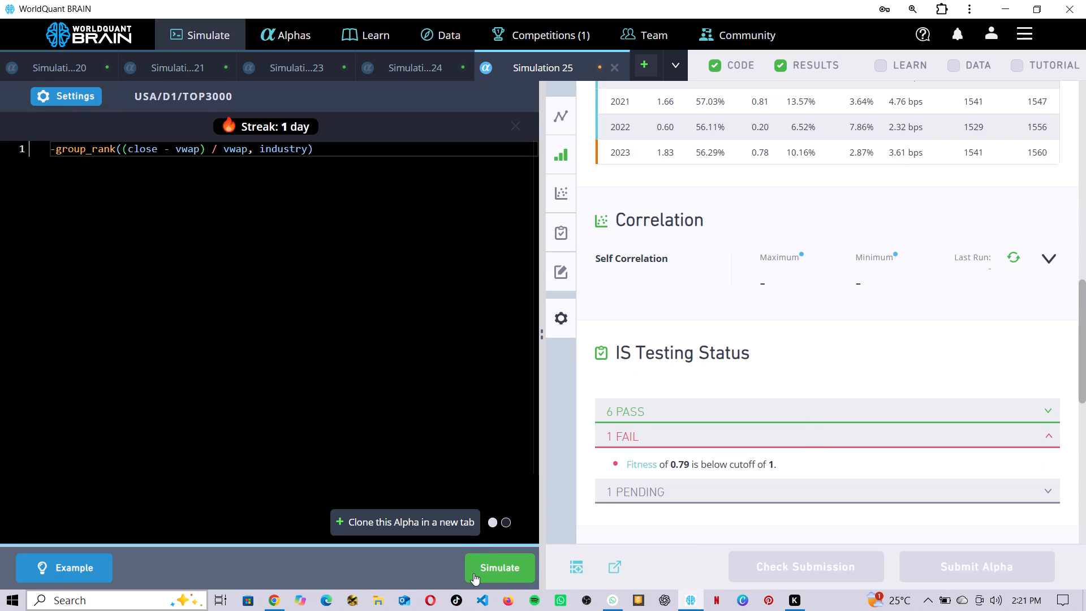
pyautogui.click(493, 569)
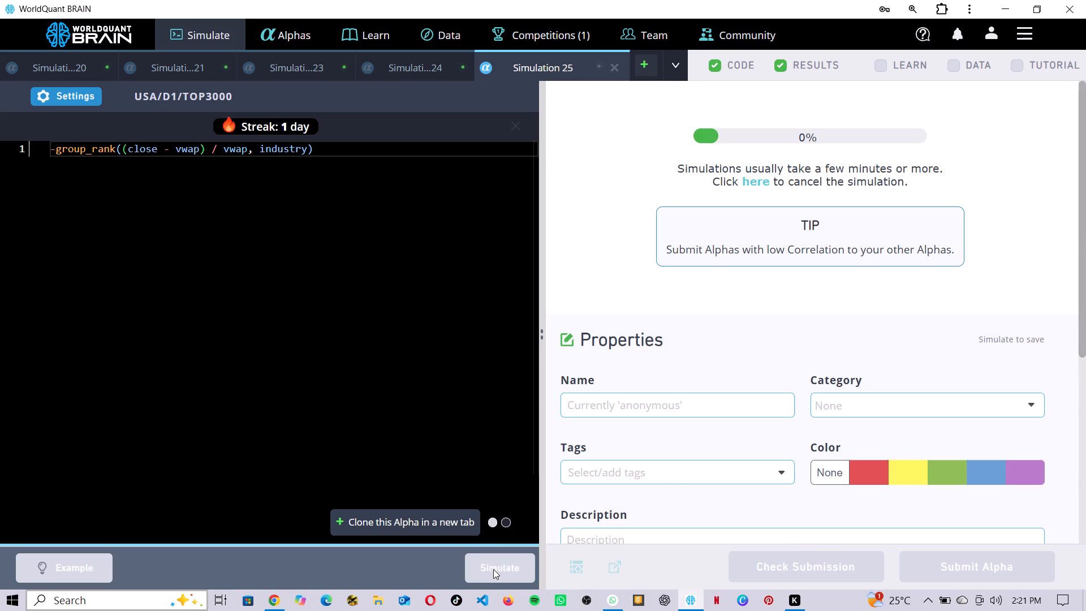
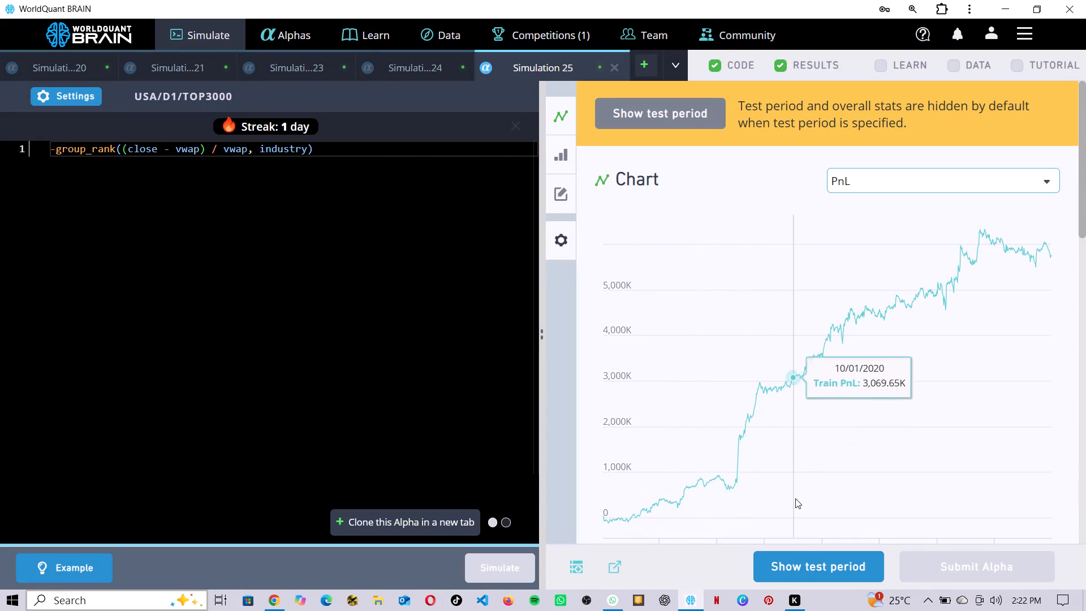
# Show the test period results of Simulation 25 and examine the IS summary and the failed in-sample test.
pyautogui.click(795, 570)
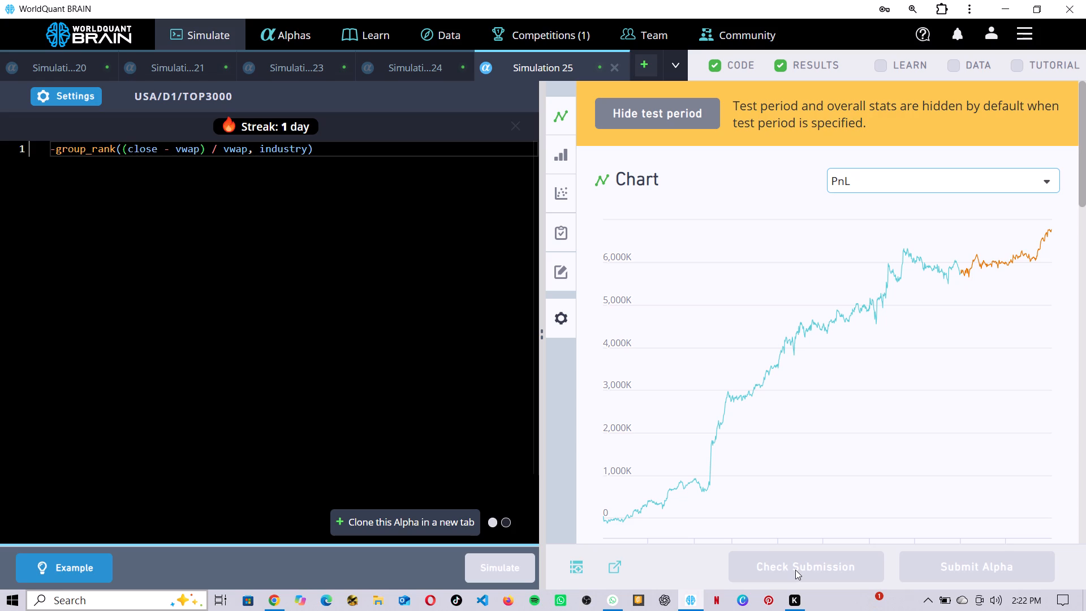
pyautogui.scroll(-3, 812, 465)
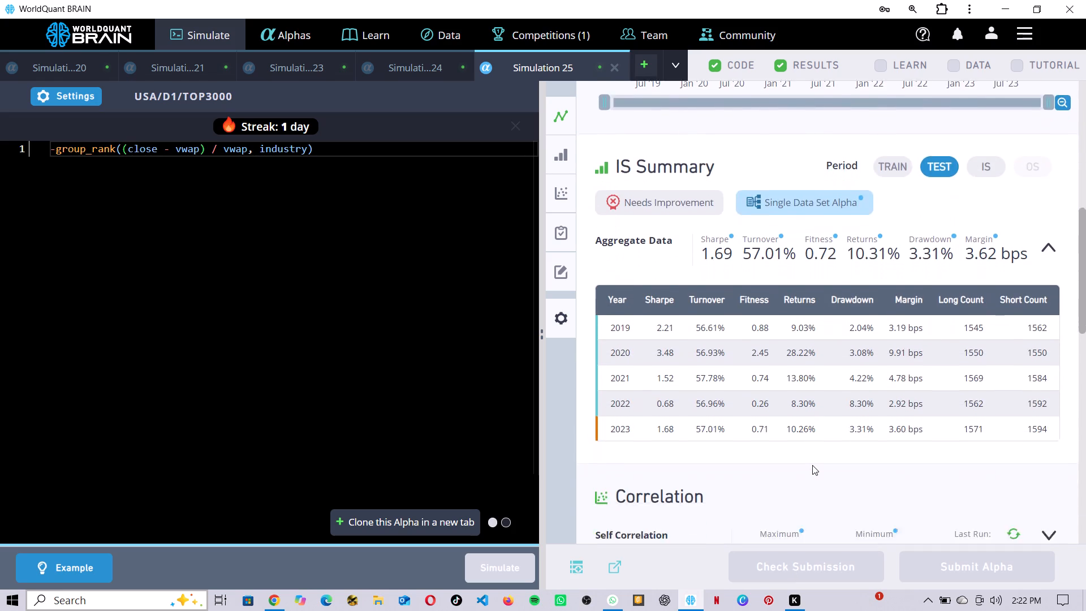
pyautogui.scroll(-2, 812, 465)
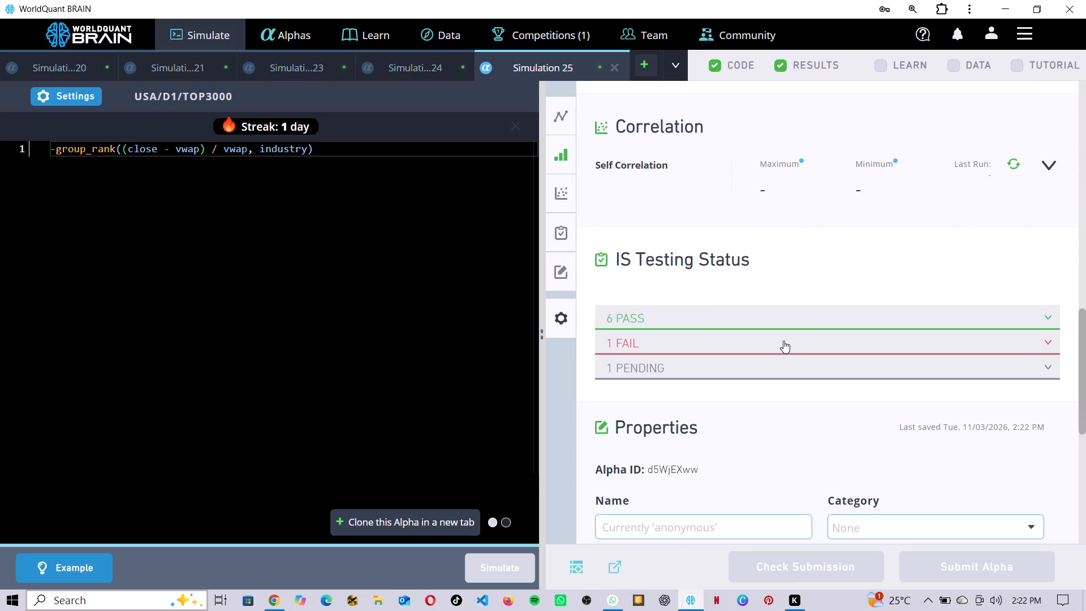
pyautogui.click(783, 340)
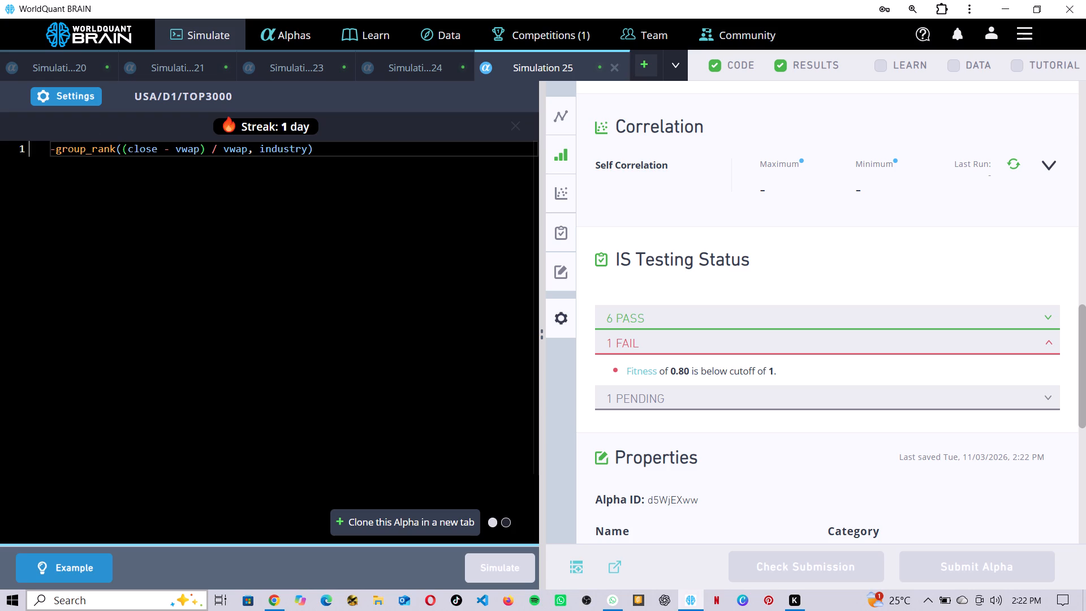
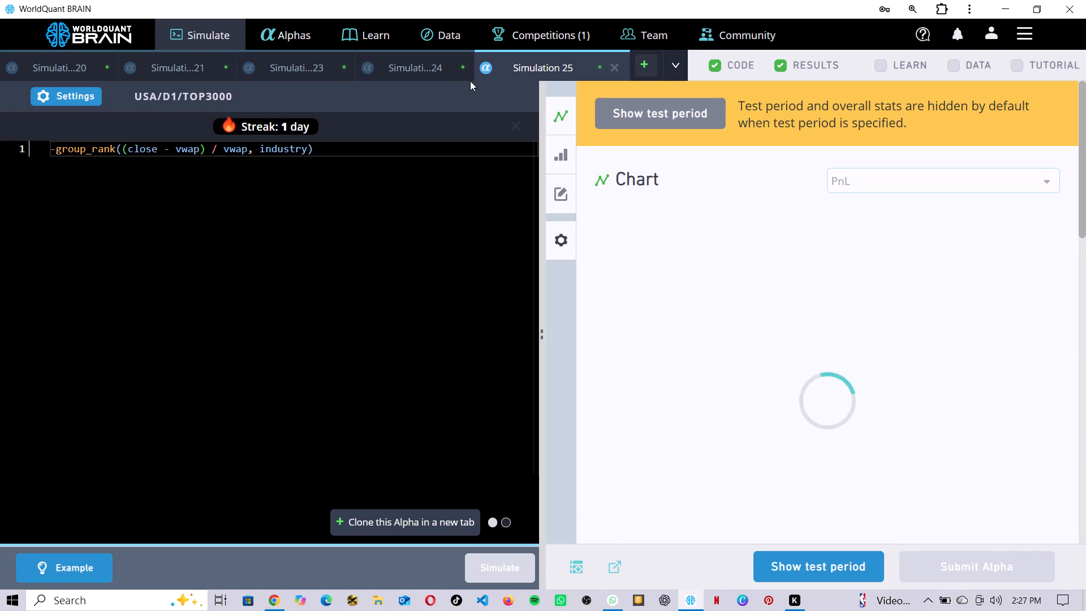
pyautogui.click(657, 107)
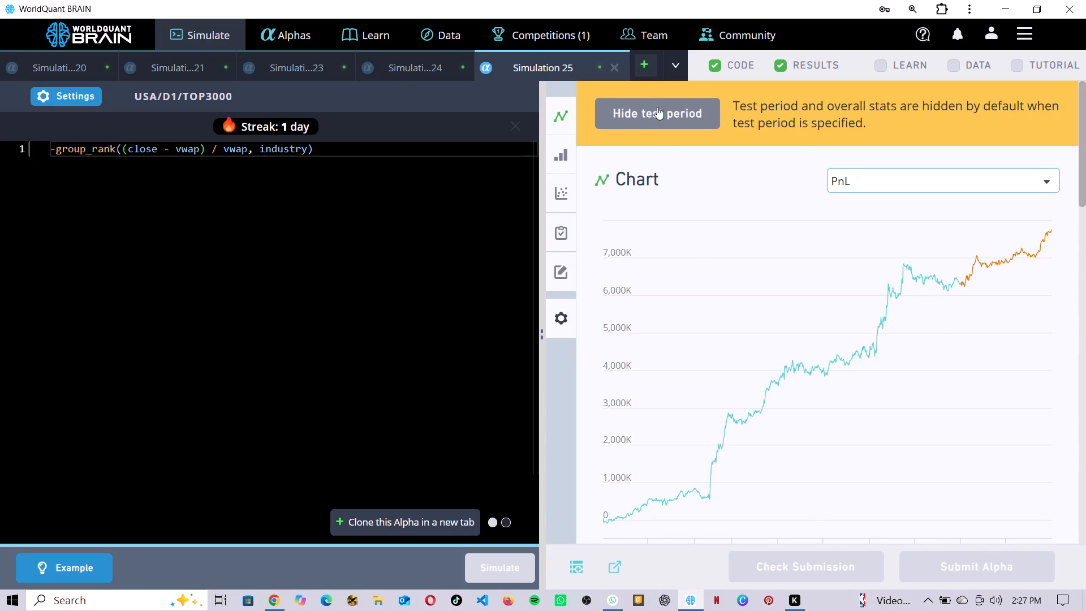
pyautogui.scroll(-3, 706, 252)
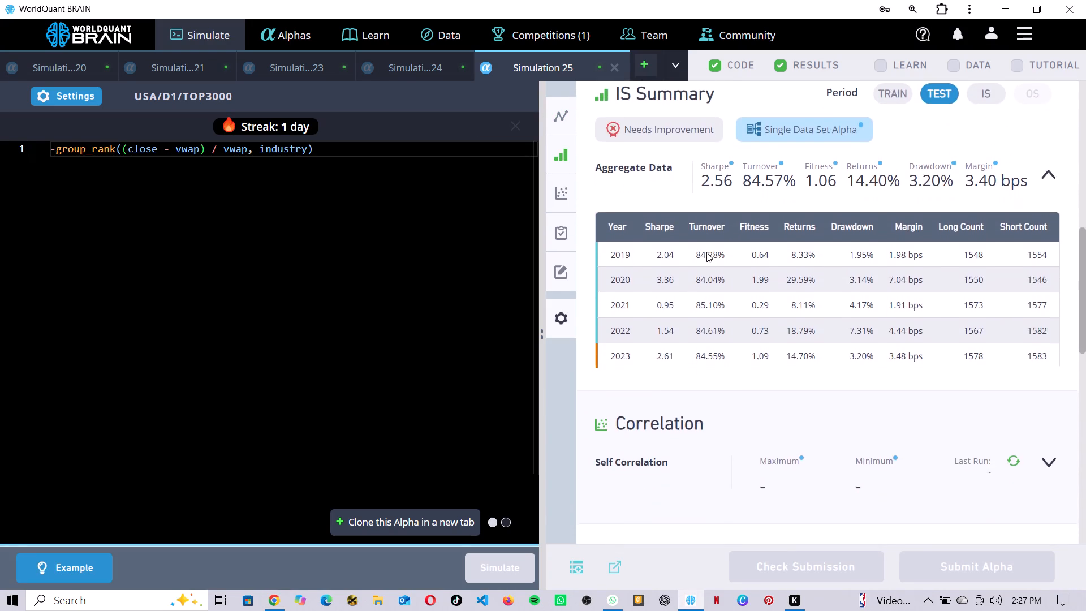
pyautogui.scroll(-2, 706, 252)
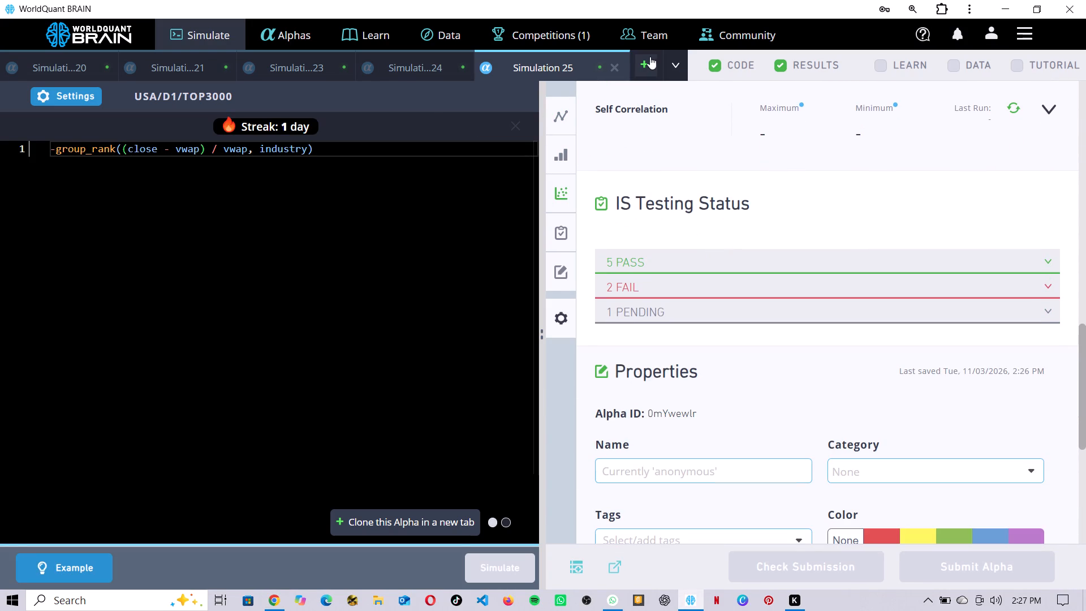
# Open a new simulation and begin its alpha expression with -group_rank wrapped around the ts_mean operator.
pyautogui.click(647, 64)
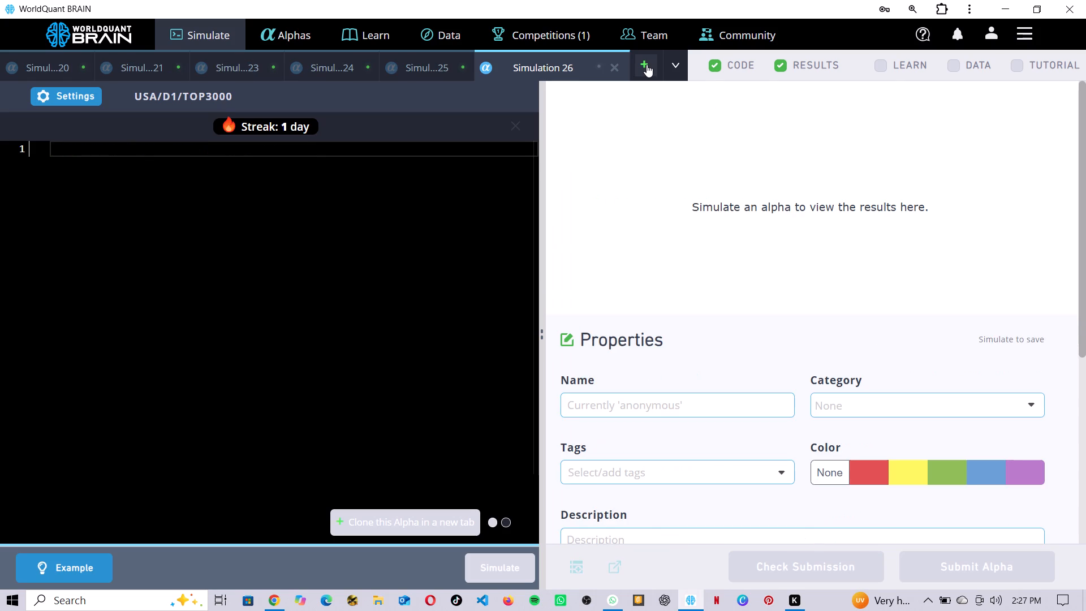
pyautogui.press('-')
pyautogui.write('gr')
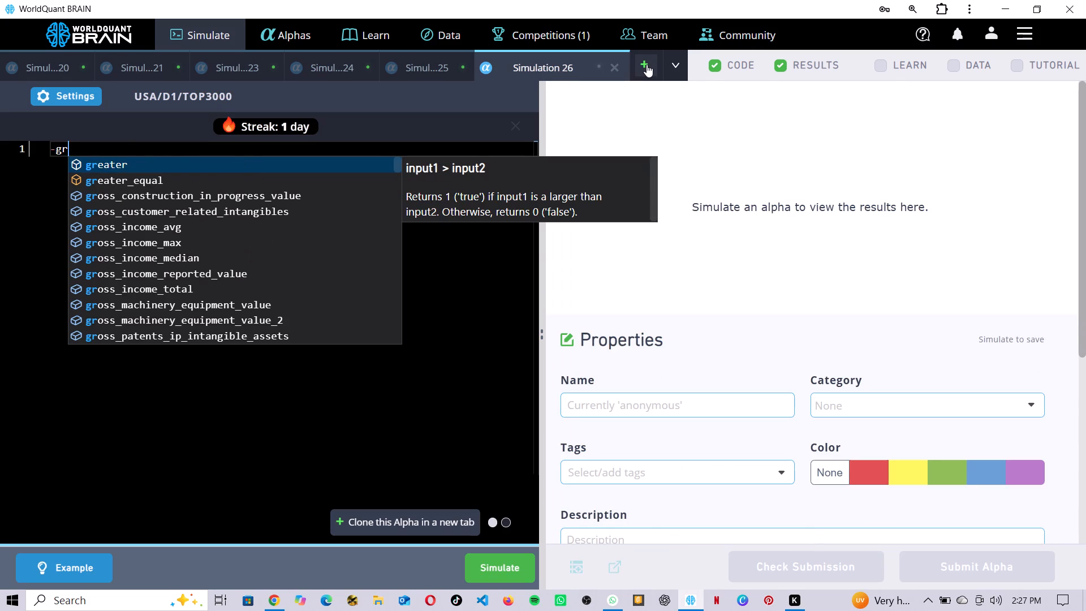
pyautogui.write('ou')
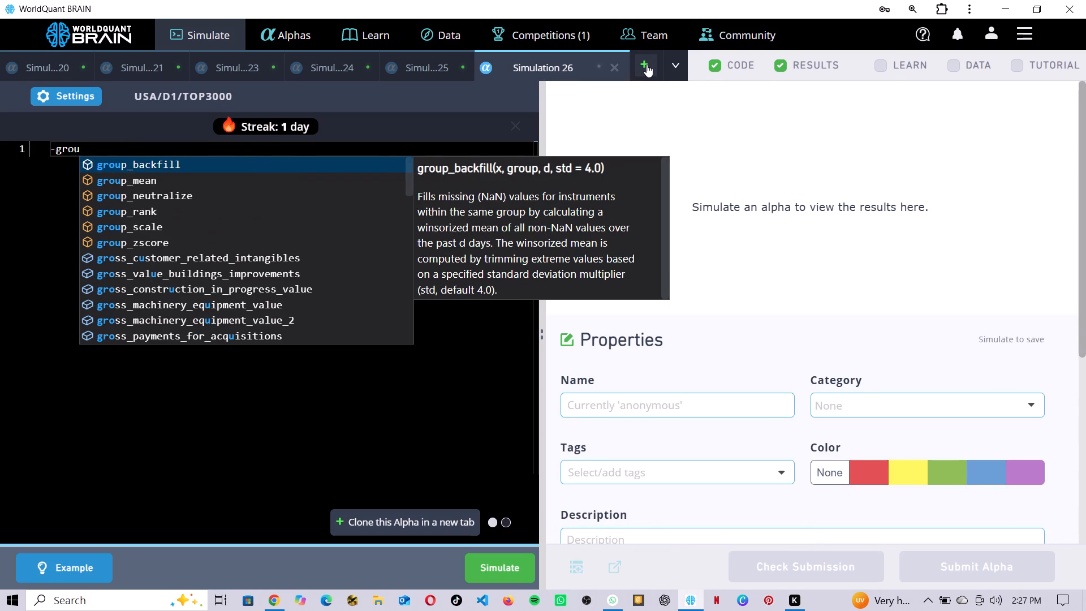
pyautogui.click(128, 208)
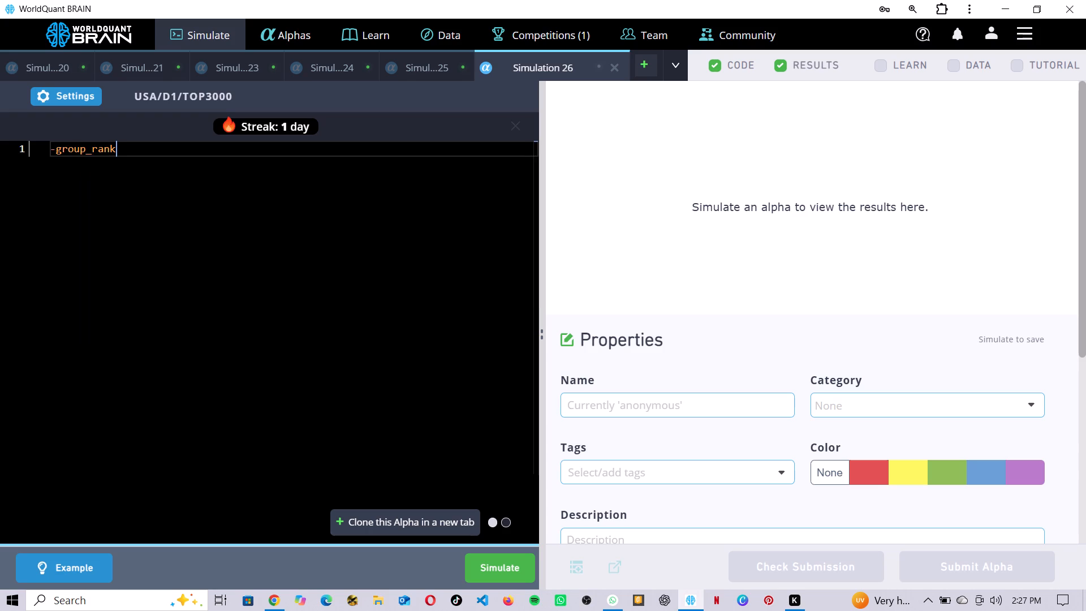
pyautogui.hotkey('shift', '(')
pyautogui.write('ts')
pyautogui.hotkey('shift', '_')
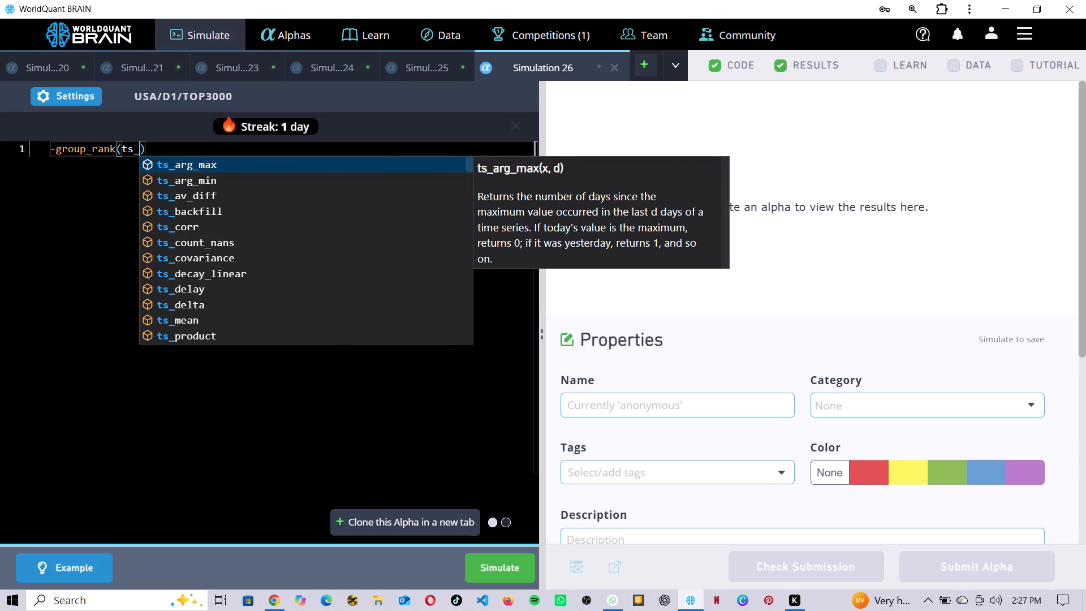
pyautogui.write('me')
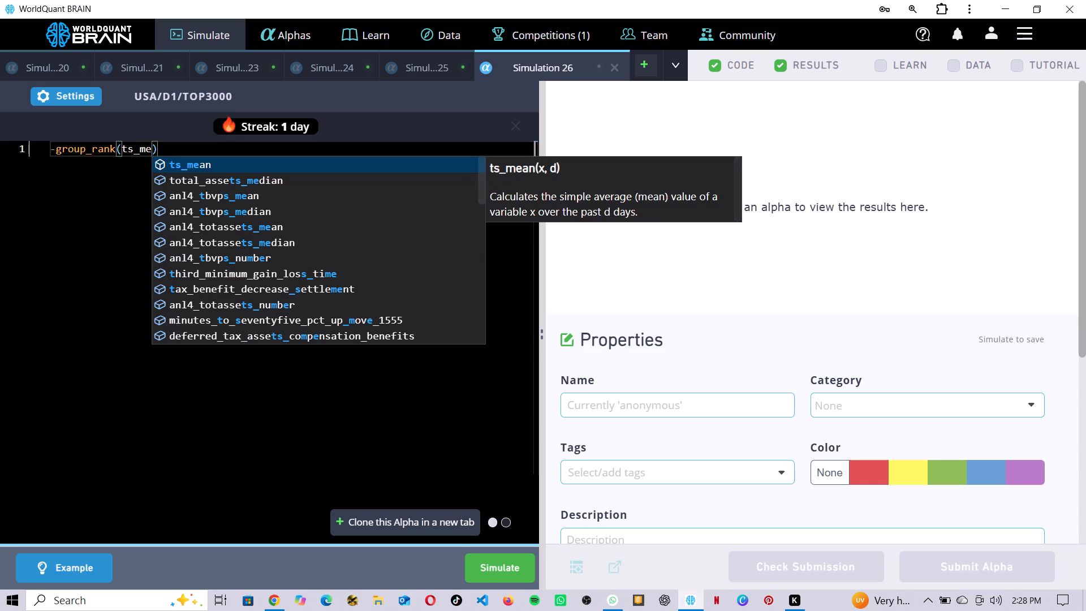
pyautogui.click(199, 164)
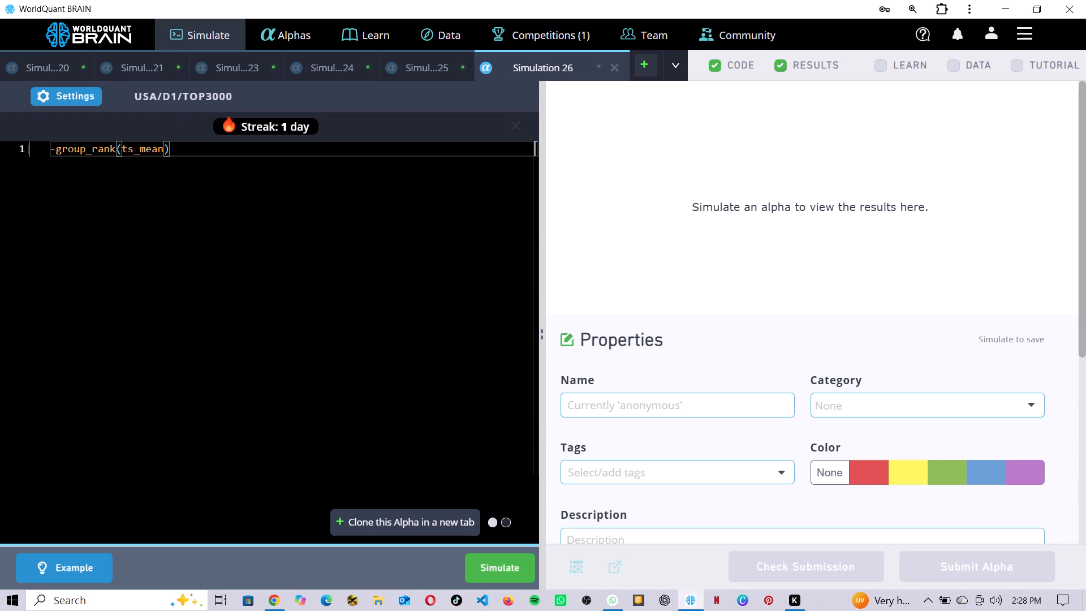
# Enter ((close-vwap)/vwap,3) as the arguments of ts_mean inside the group_rank expression.
pyautogui.hotkey('shift', '(')
pyautogui.hotkey('shift', '(')
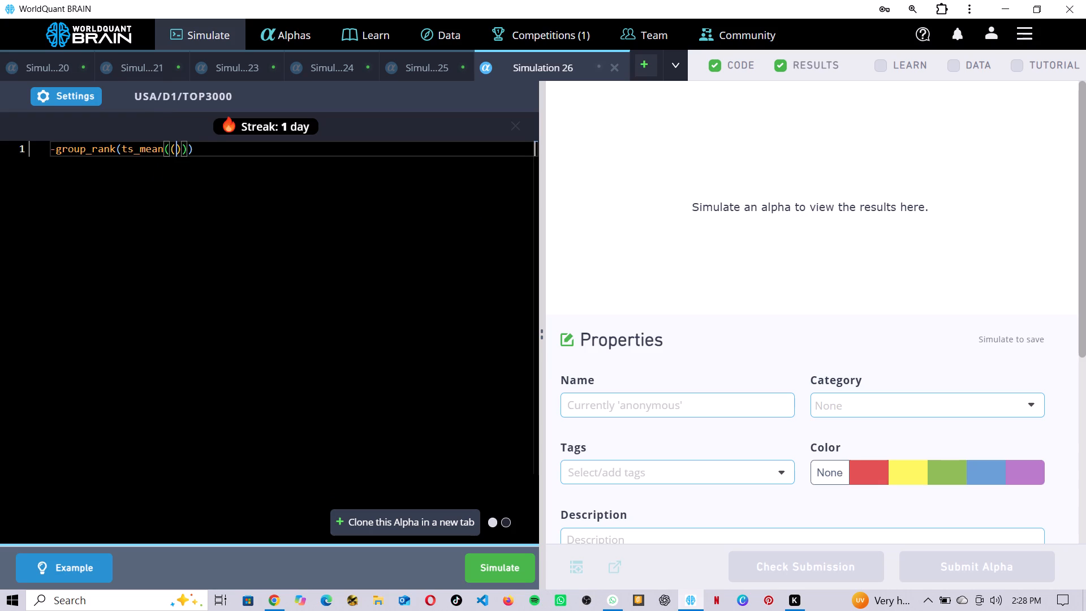
pyautogui.write('clos')
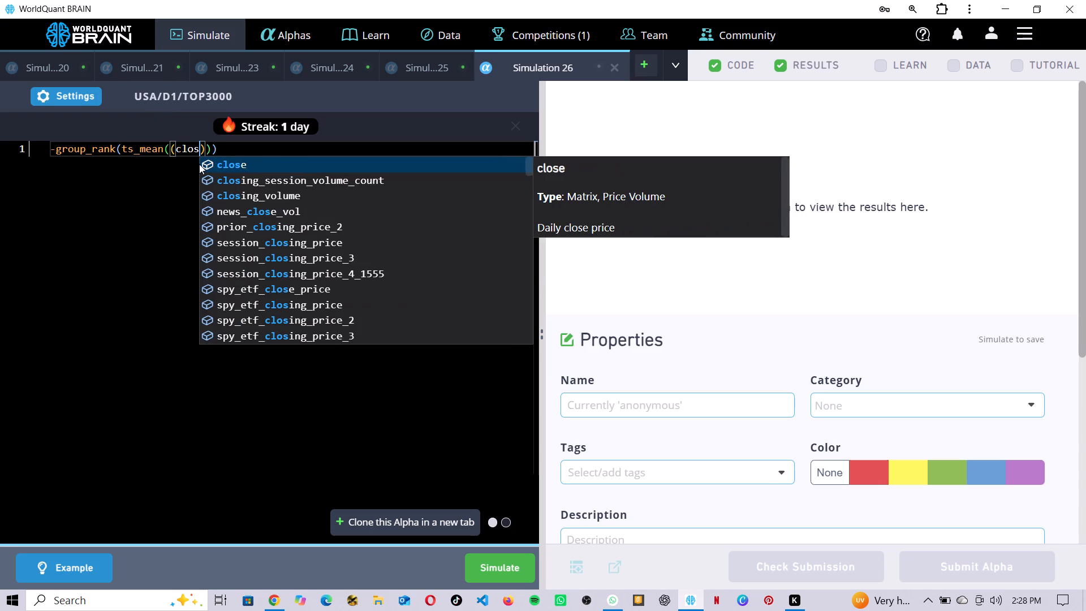
pyautogui.write('e-')
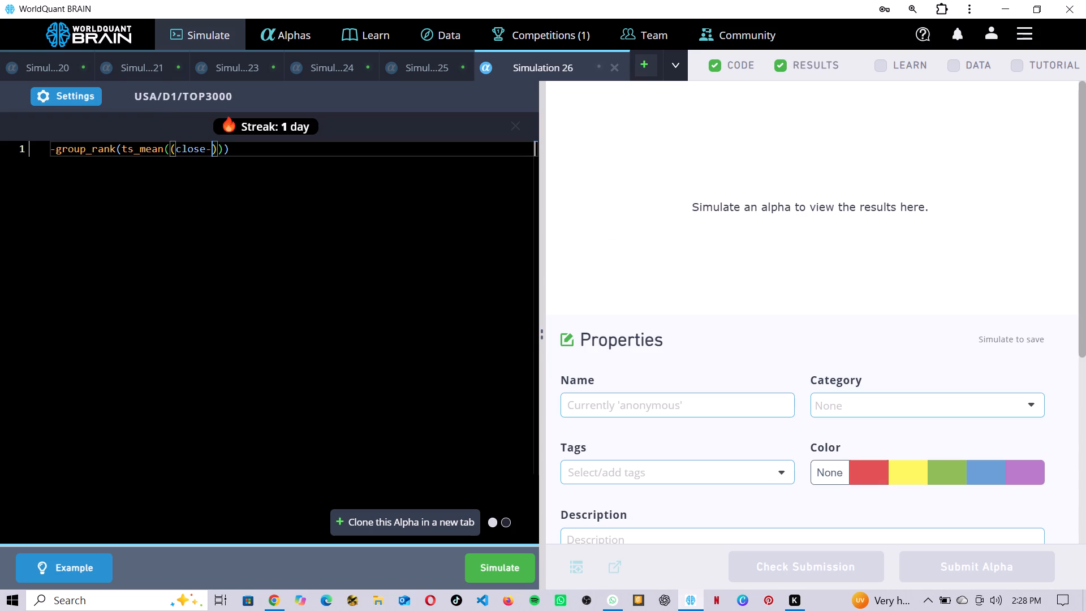
pyautogui.write('vw')
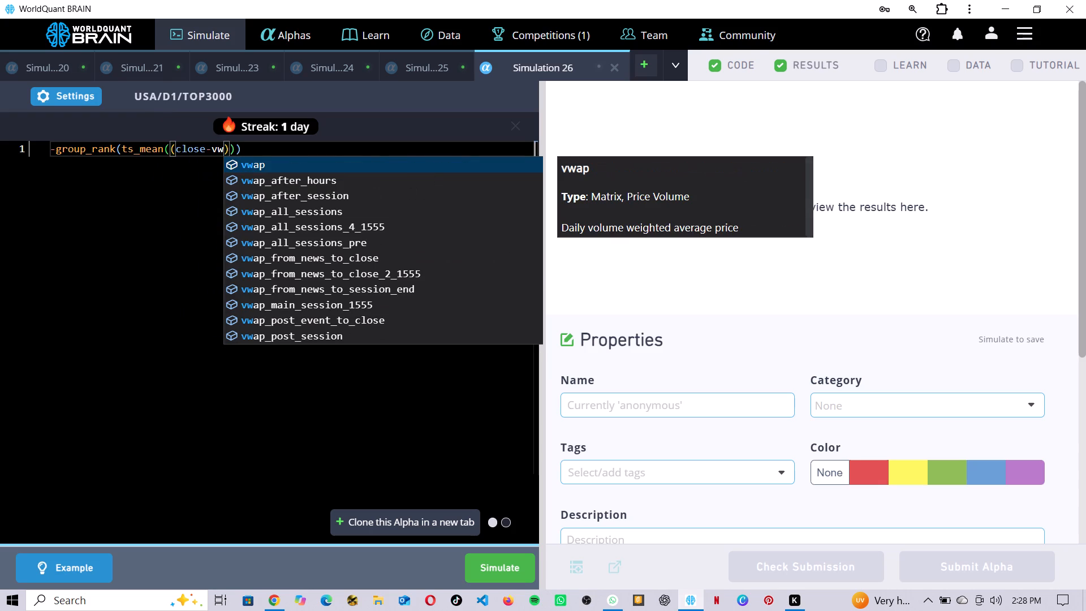
pyautogui.click(248, 163)
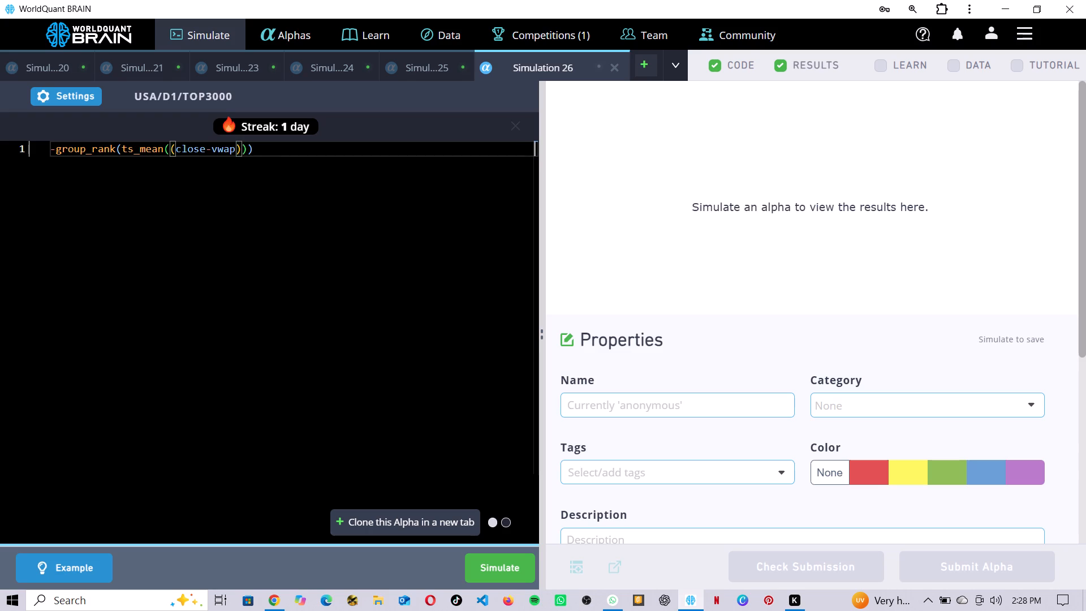
pyautogui.press('Right')
pyautogui.press('/')
pyautogui.write('vwap')
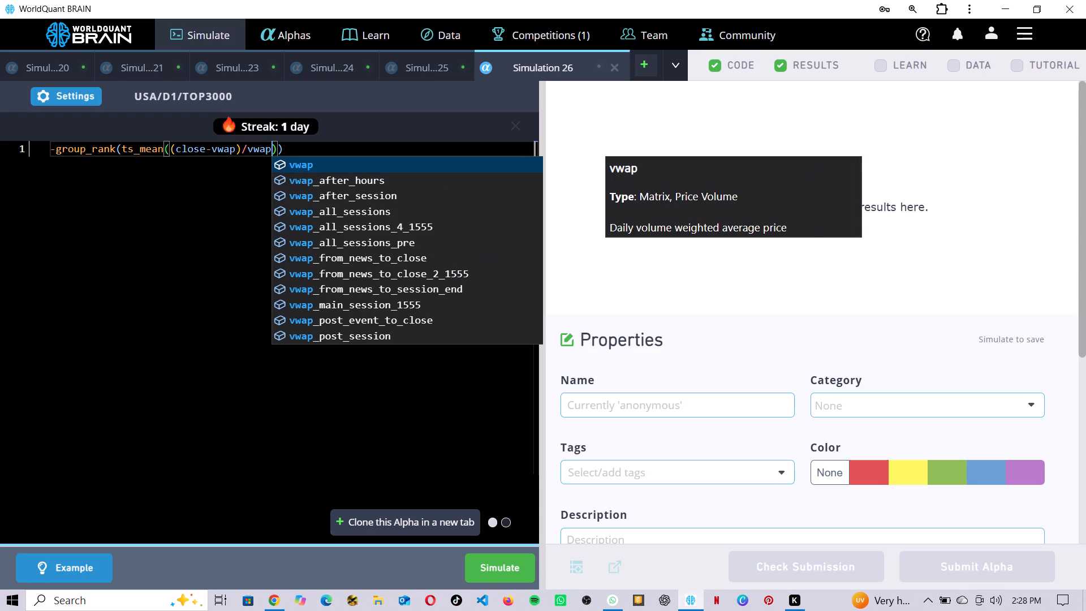
pyautogui.write(',3')
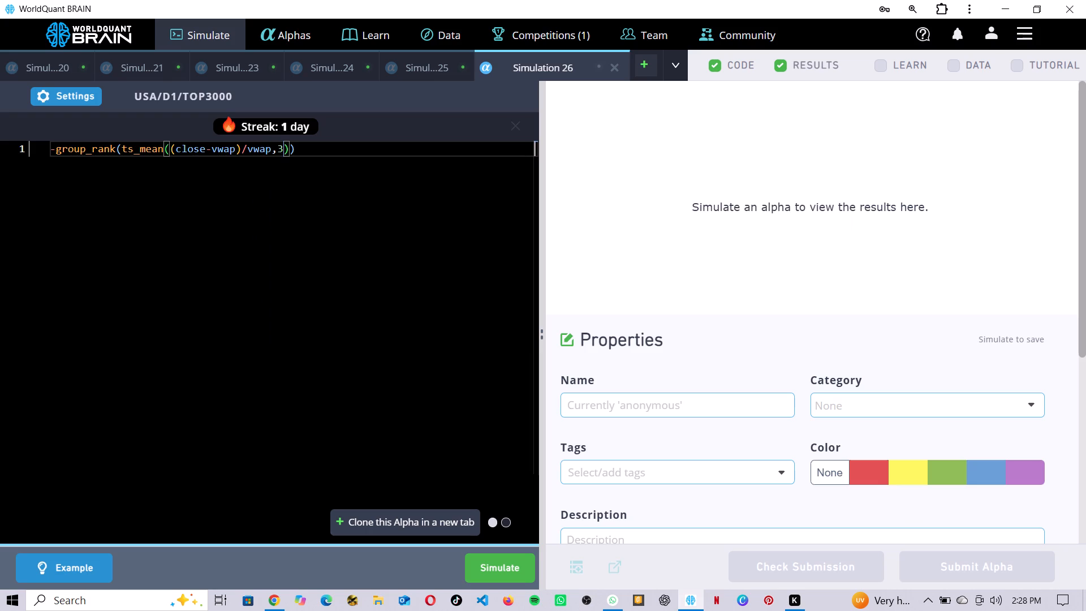
# Add industry as the second argument of group_rank and run the simulation.
pyautogui.press('Right')
pyautogui.press(',')
pyautogui.write('indus')
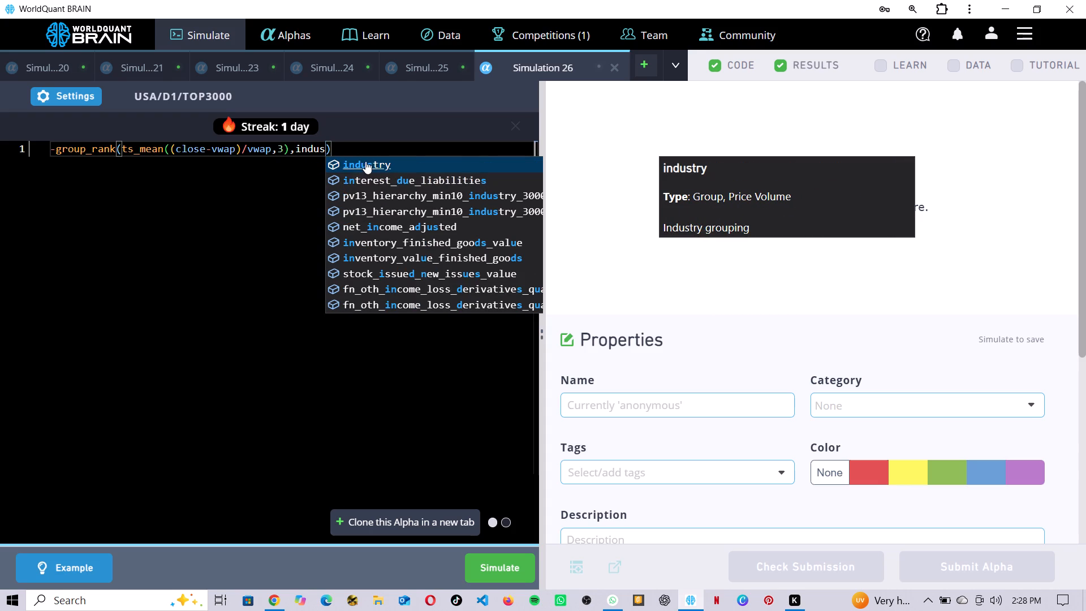
pyautogui.click(365, 161)
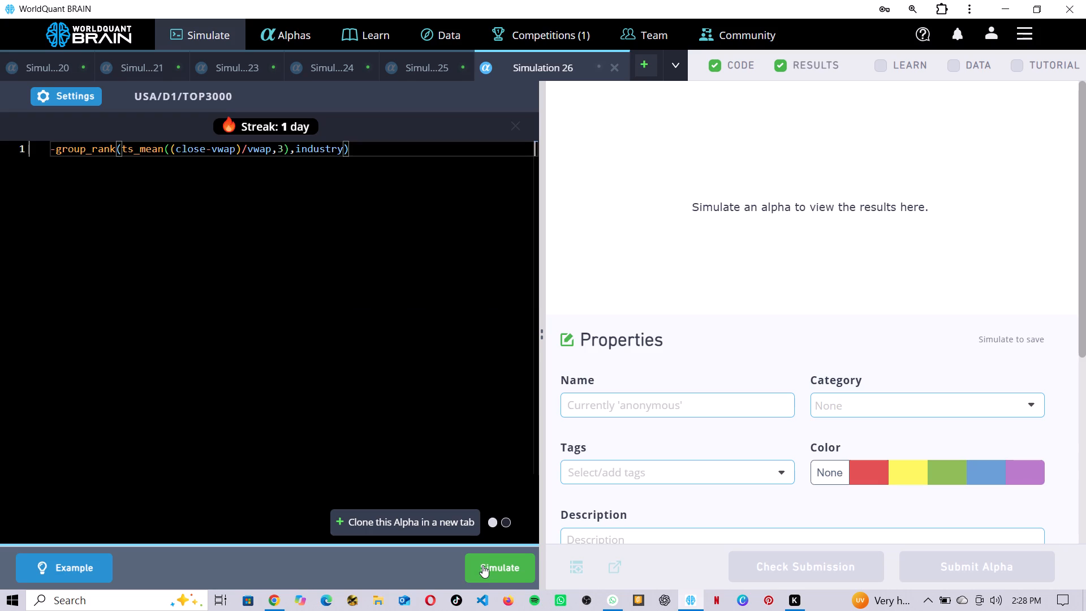
pyautogui.click(483, 568)
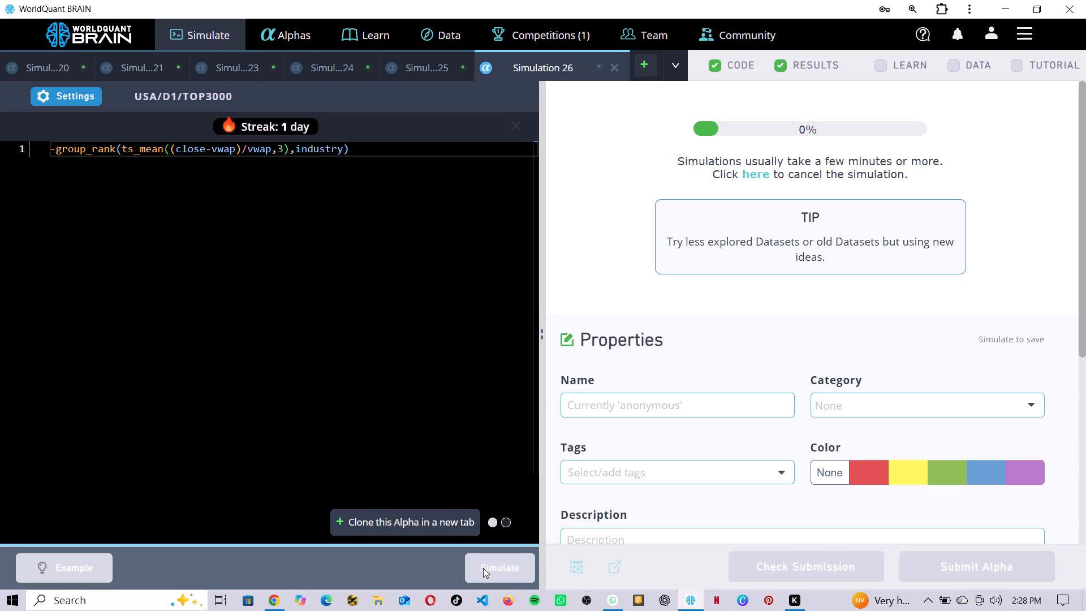
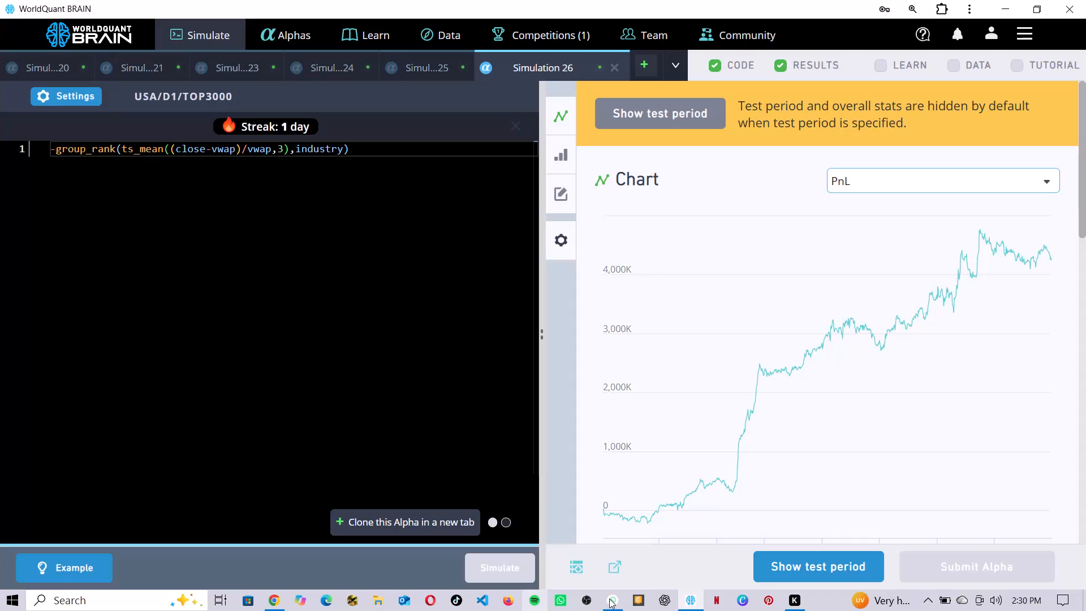
# Show Simulation 26's test period results, examine its IS summary and failed tests, and compare the testing status with Simulation 25.
pyautogui.click(795, 567)
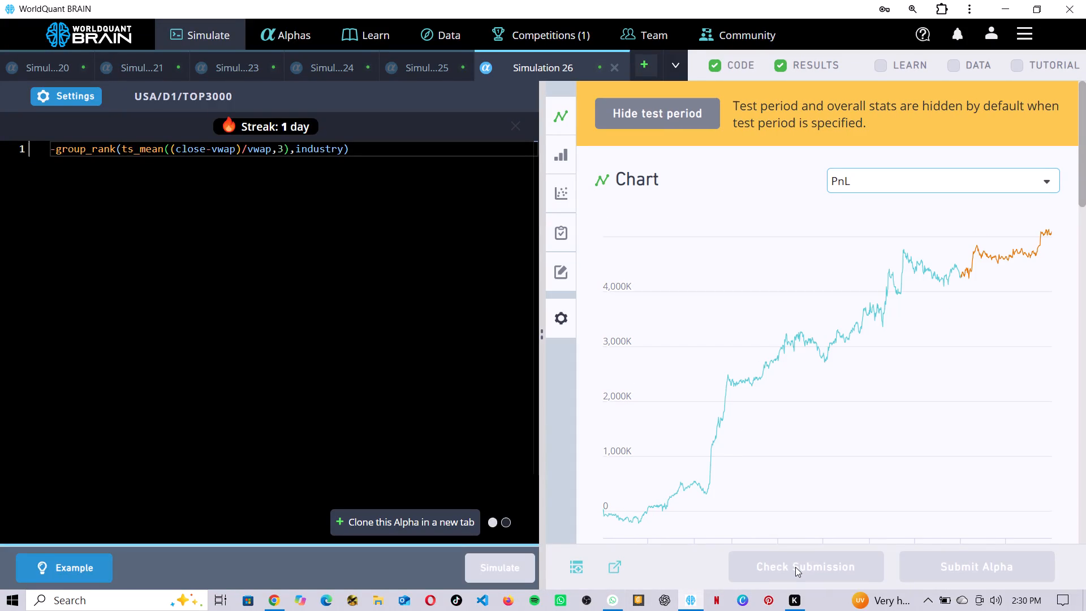
pyautogui.scroll(-3, 850, 406)
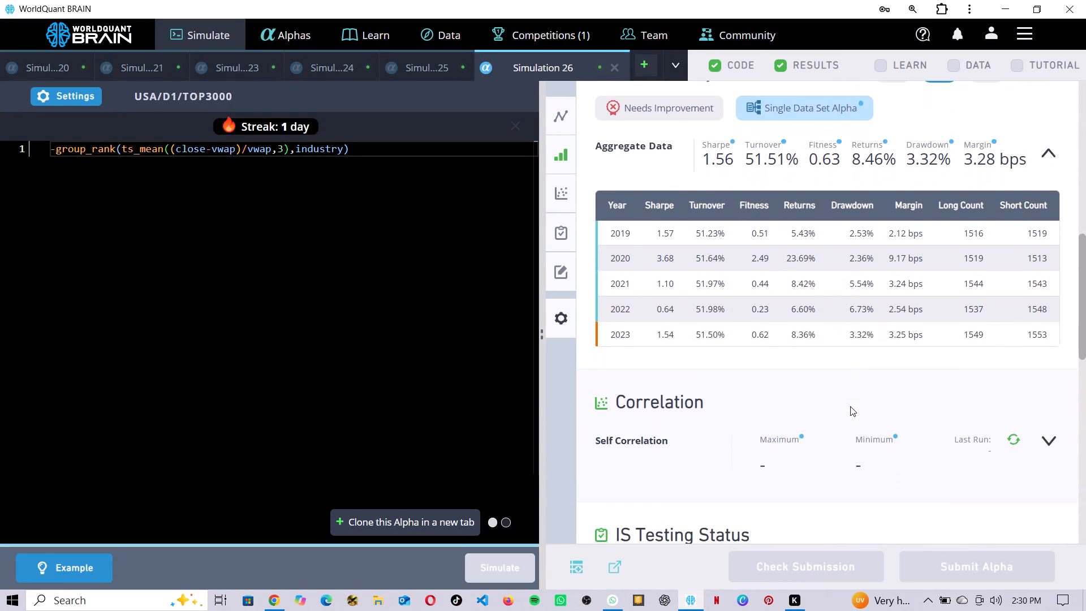
pyautogui.scroll(-2, 850, 406)
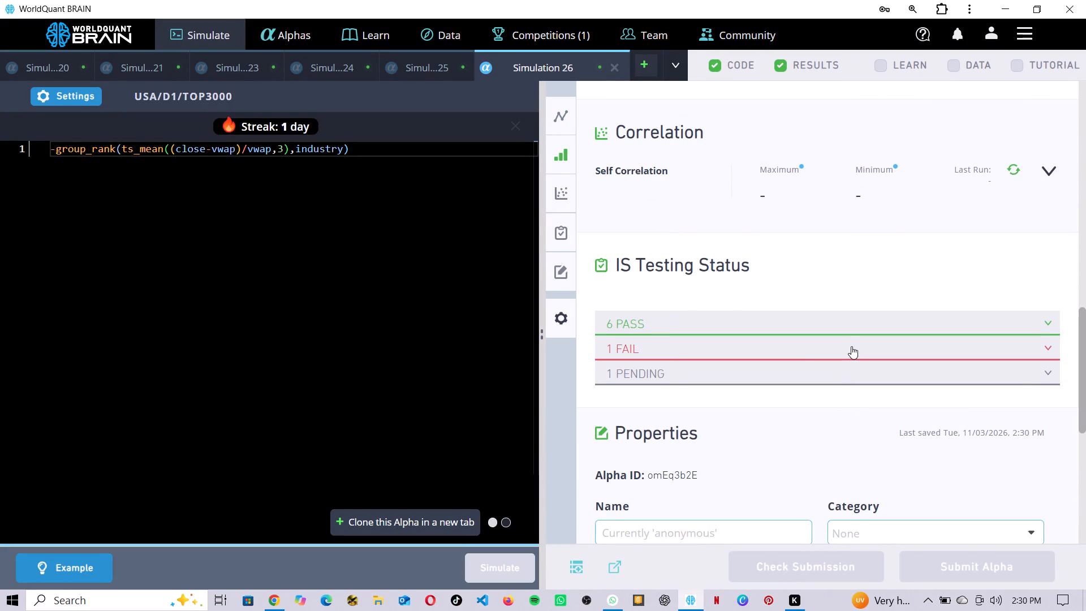
pyautogui.click(851, 346)
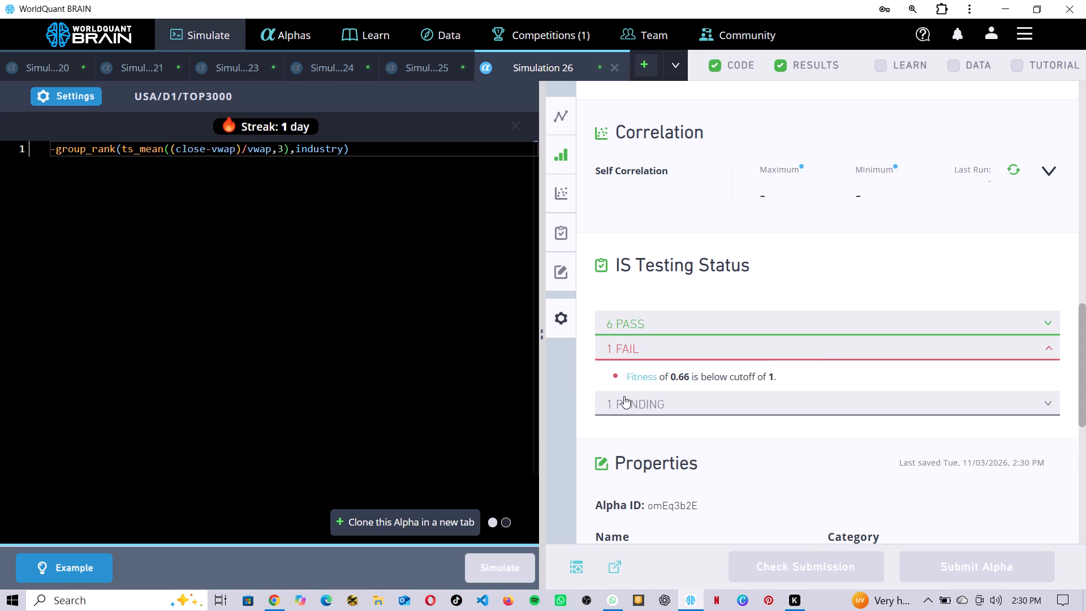
pyautogui.click(407, 72)
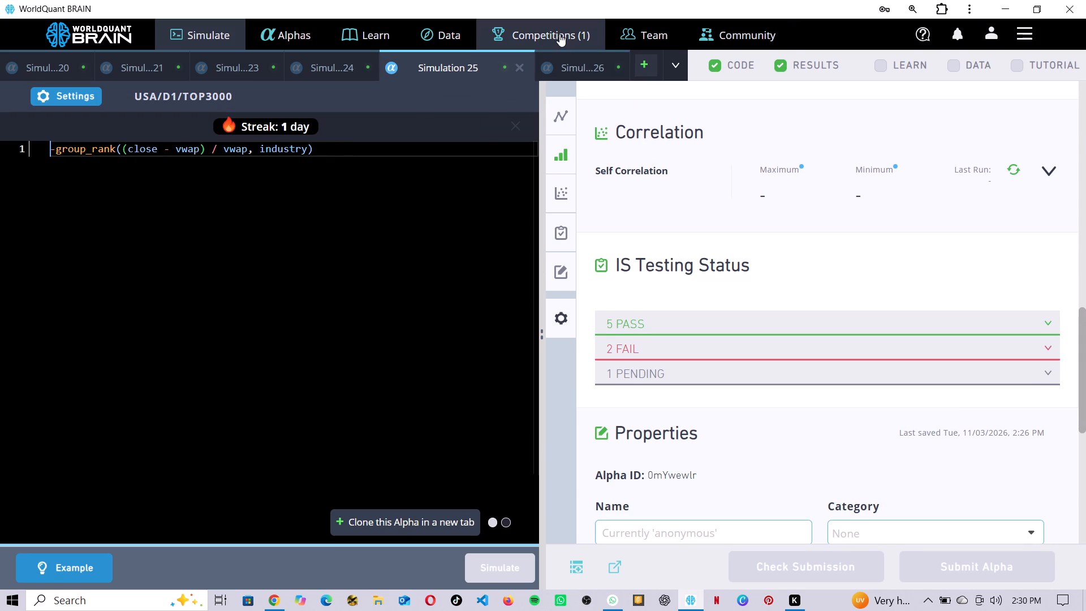
pyautogui.click(594, 63)
pyautogui.click(594, 63)
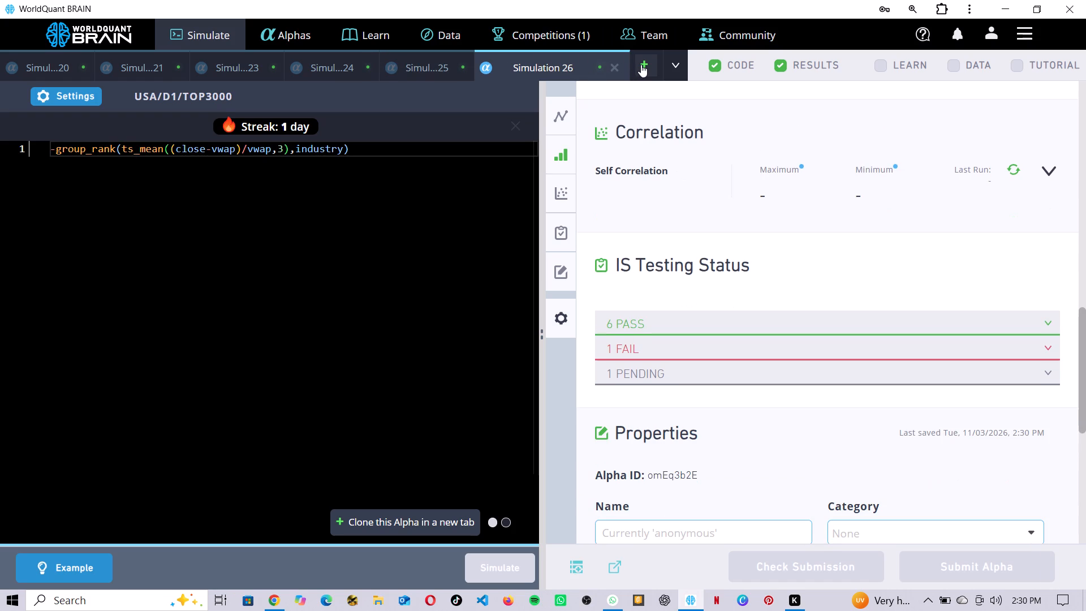
# Open a new simulation and begin its alpha expression with rank(implied_volatility_call_120 followed by a minus sign.
pyautogui.click(641, 64)
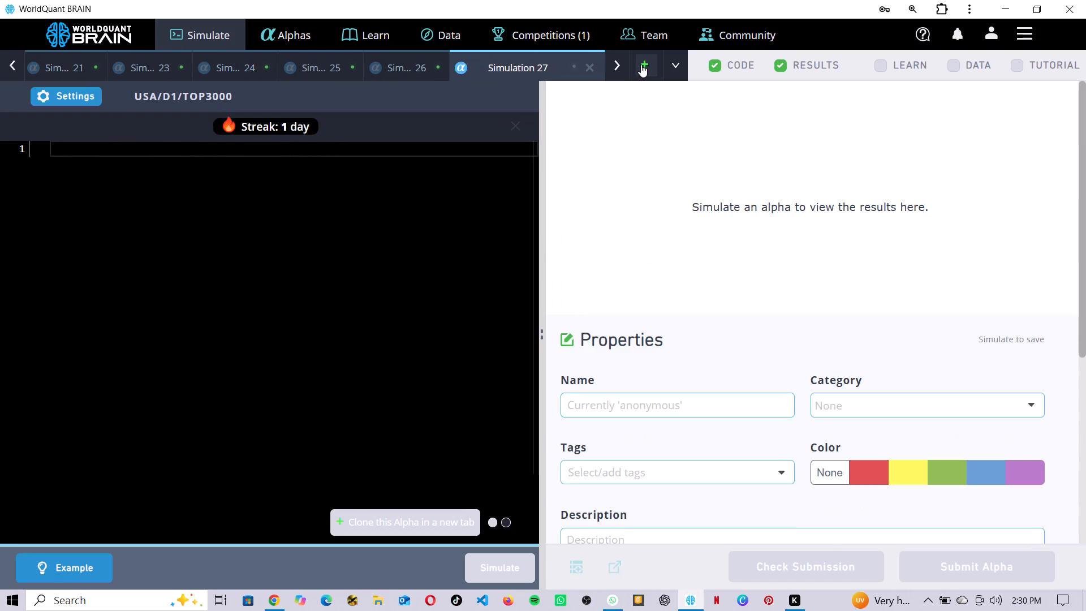
pyautogui.write('ran')
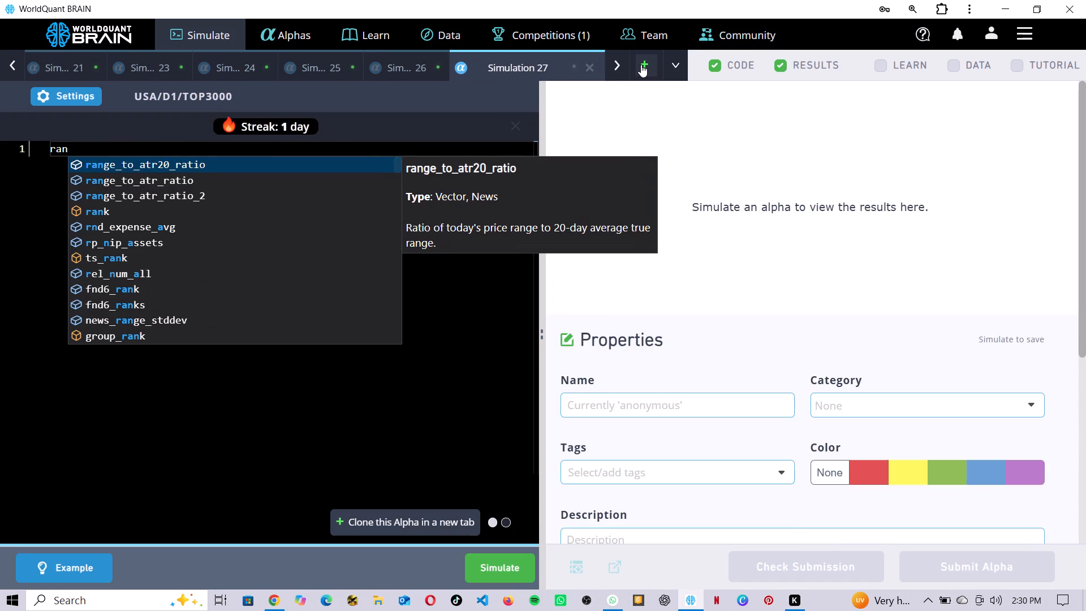
pyautogui.click(142, 206)
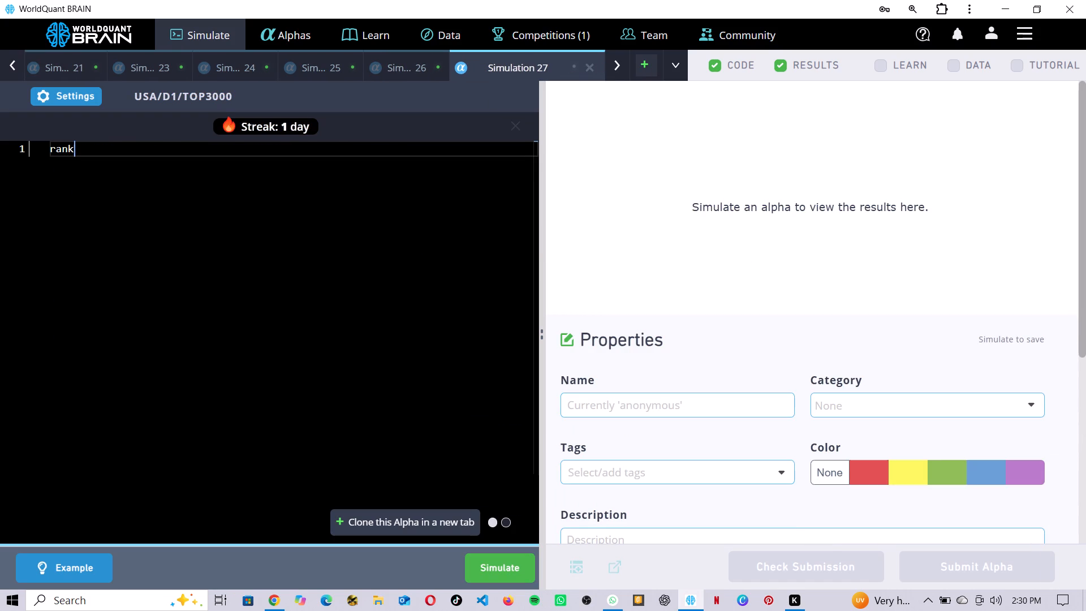
pyautogui.hotkey('shift', '(')
pyautogui.write('impl')
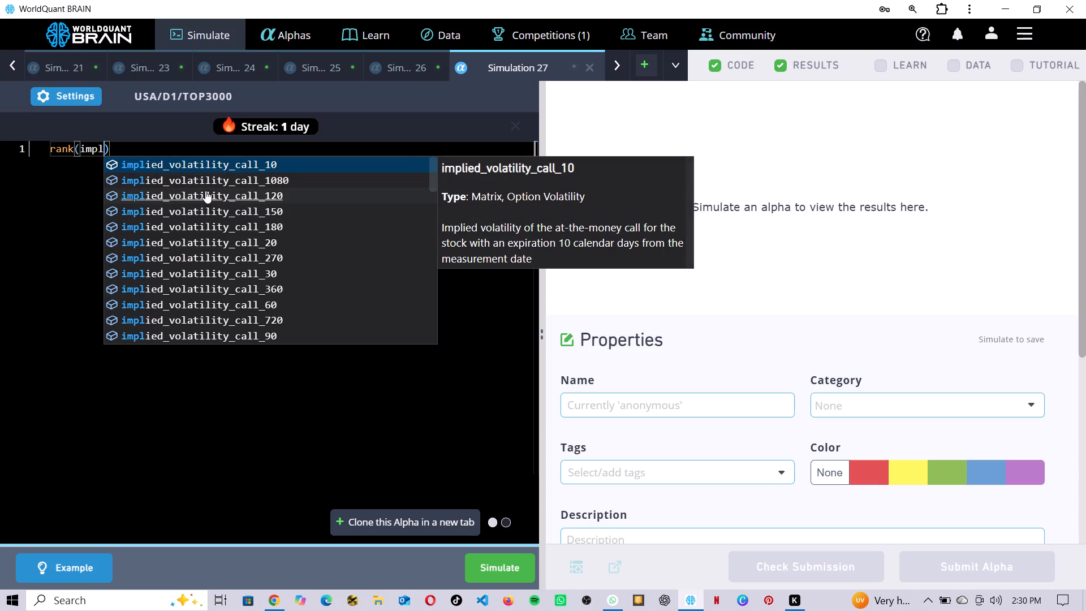
pyautogui.click(229, 200)
pyautogui.press('-')
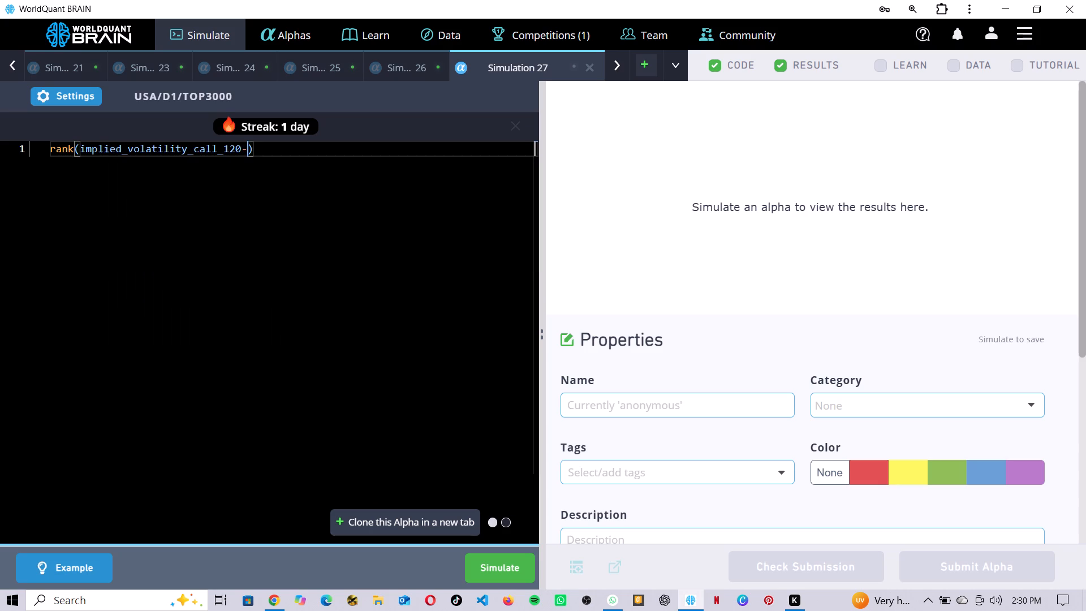
# Add implied_volatility_put_120 as the subtracted field inside rank and run the simulation.
pyautogui.write('impl')
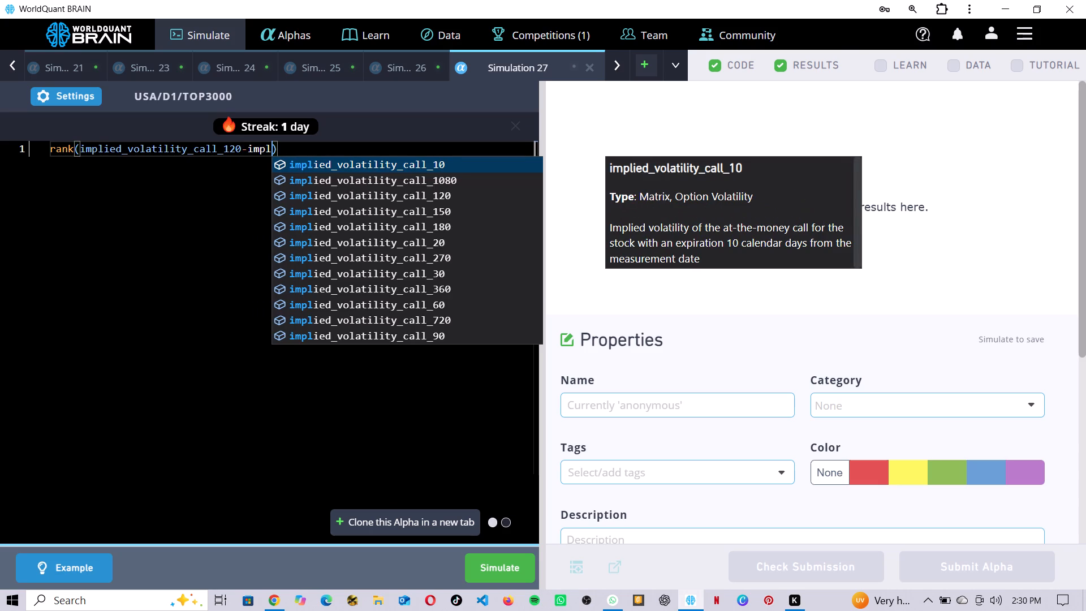
pyautogui.scroll(-6, 378, 287)
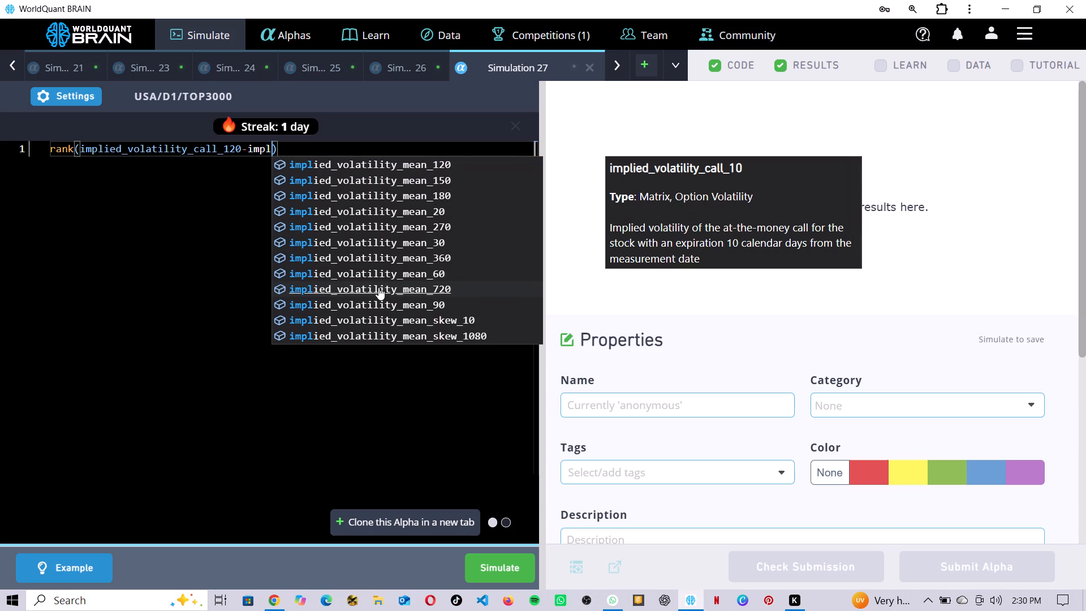
pyautogui.scroll(-10, 378, 287)
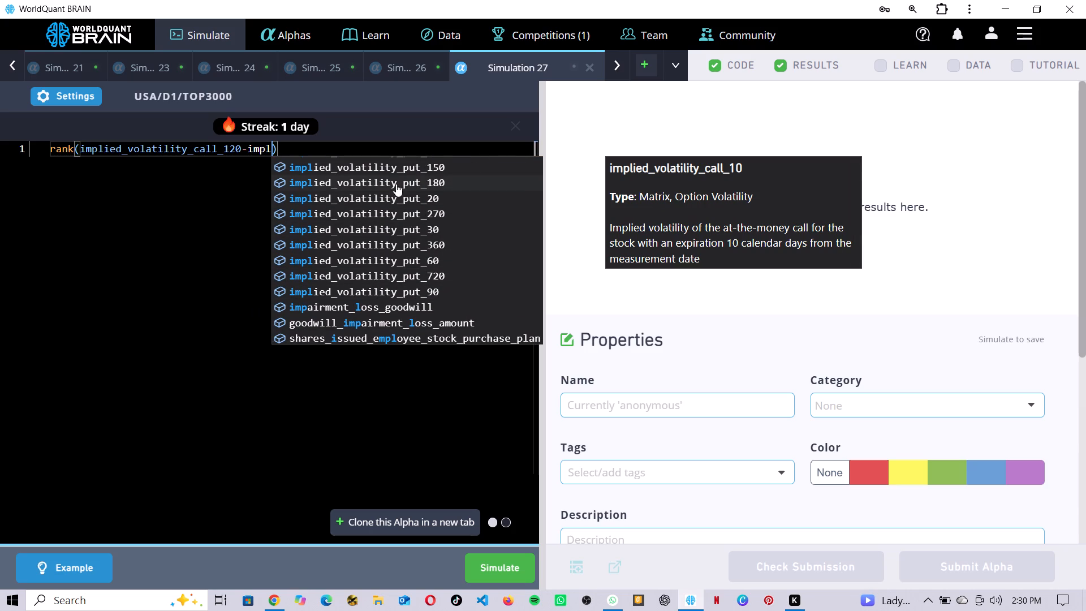
pyautogui.scroll(2, 404, 206)
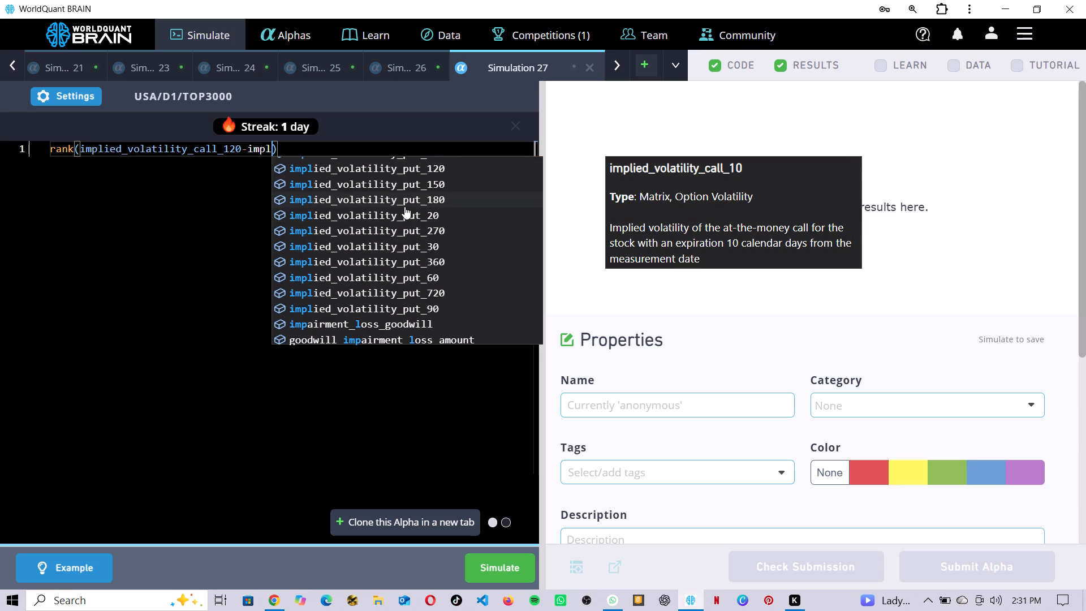
pyautogui.click(408, 169)
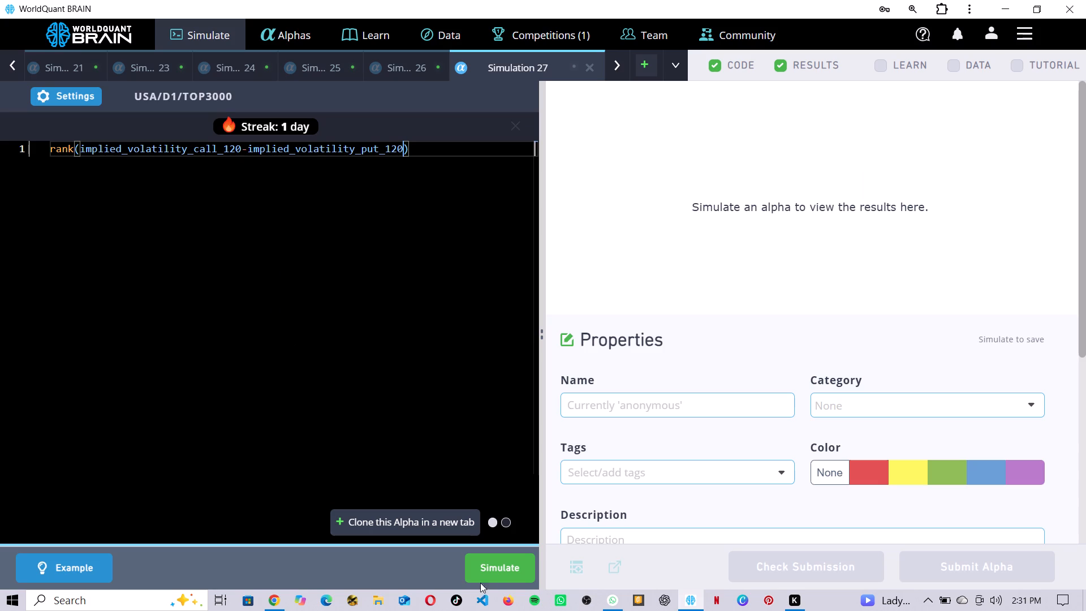
pyautogui.click(496, 563)
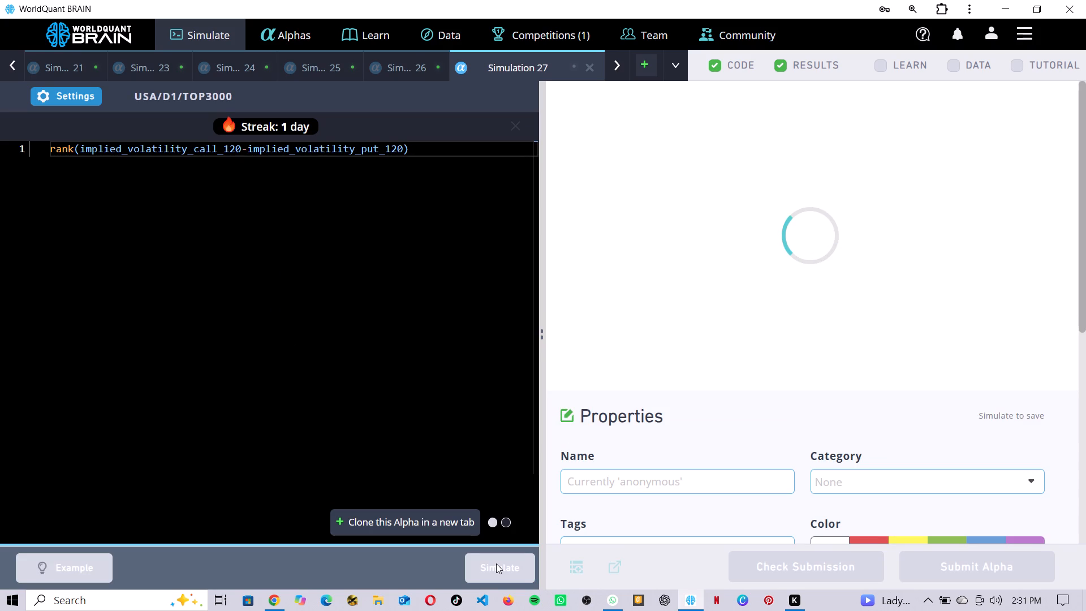
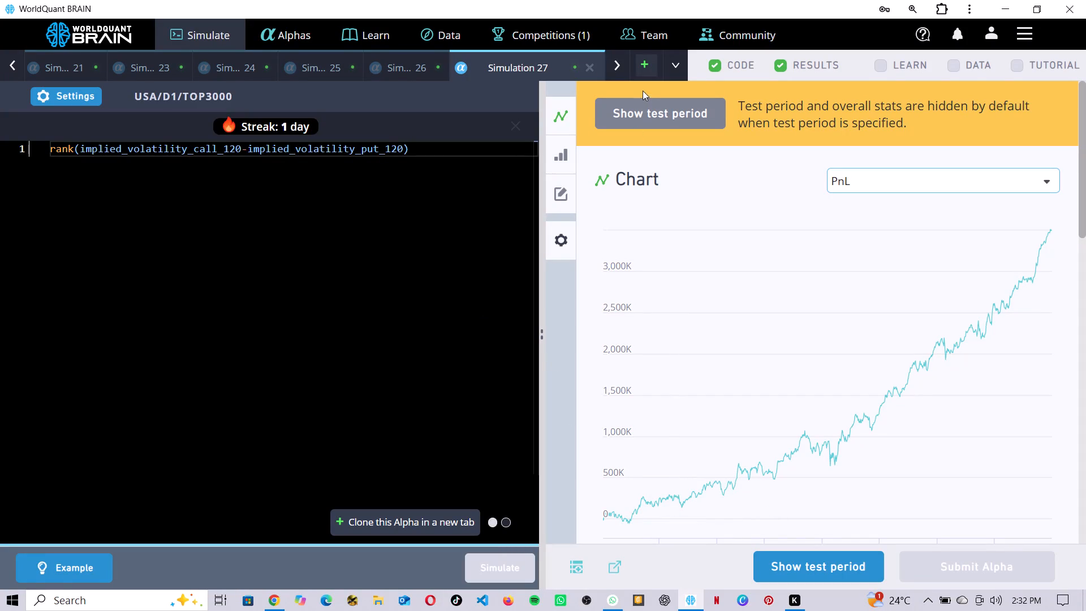
# Show Simulation 27's test period results and examine its IS summary and IS testing status.
pyautogui.click(643, 107)
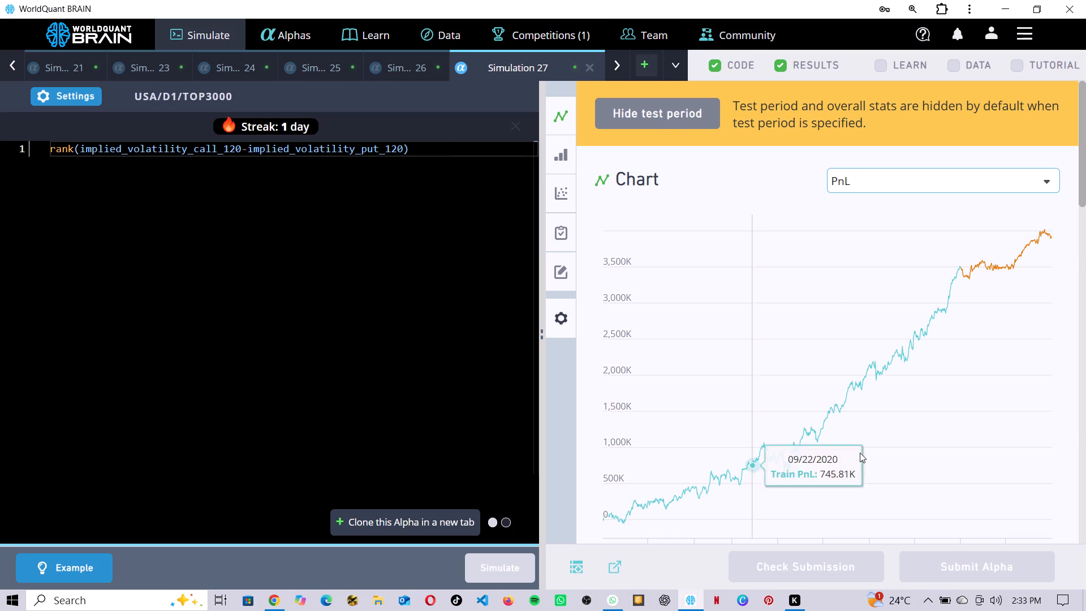
pyautogui.scroll(-3, 850, 349)
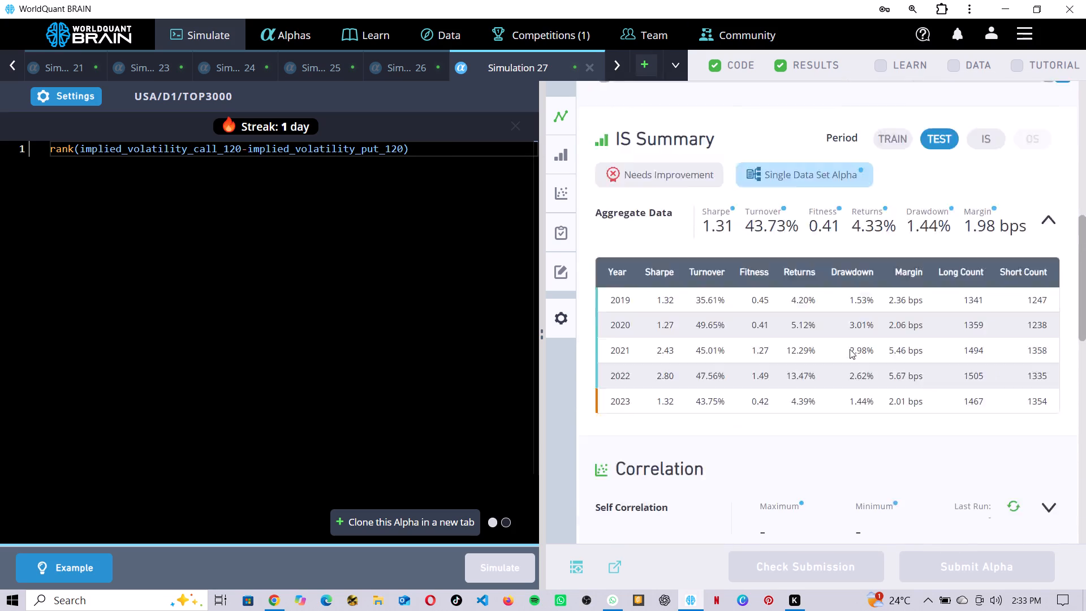
pyautogui.scroll(-2, 850, 349)
pyautogui.scroll(1, 850, 349)
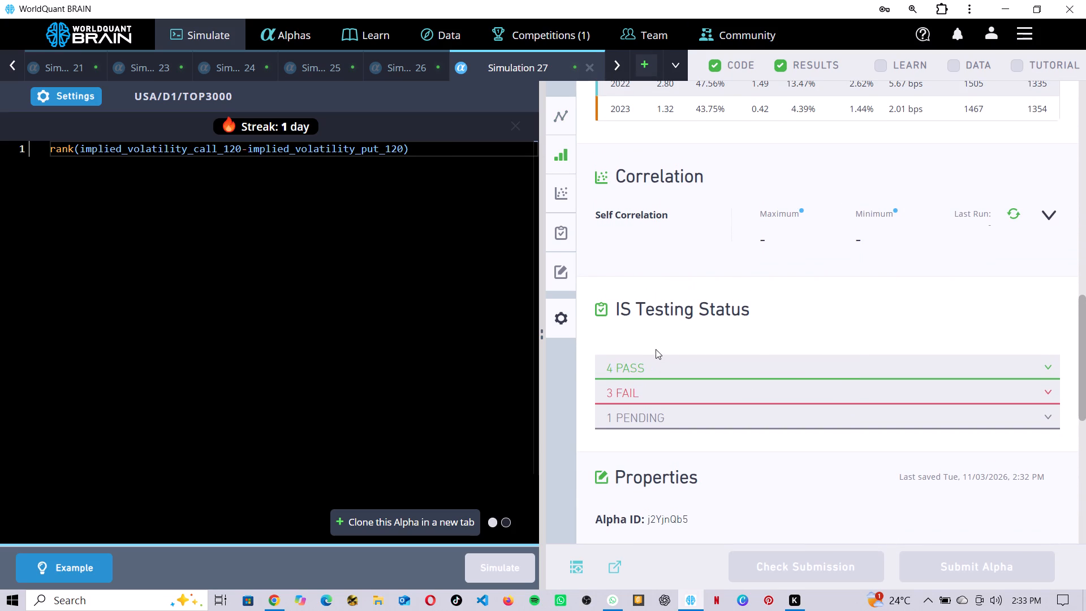
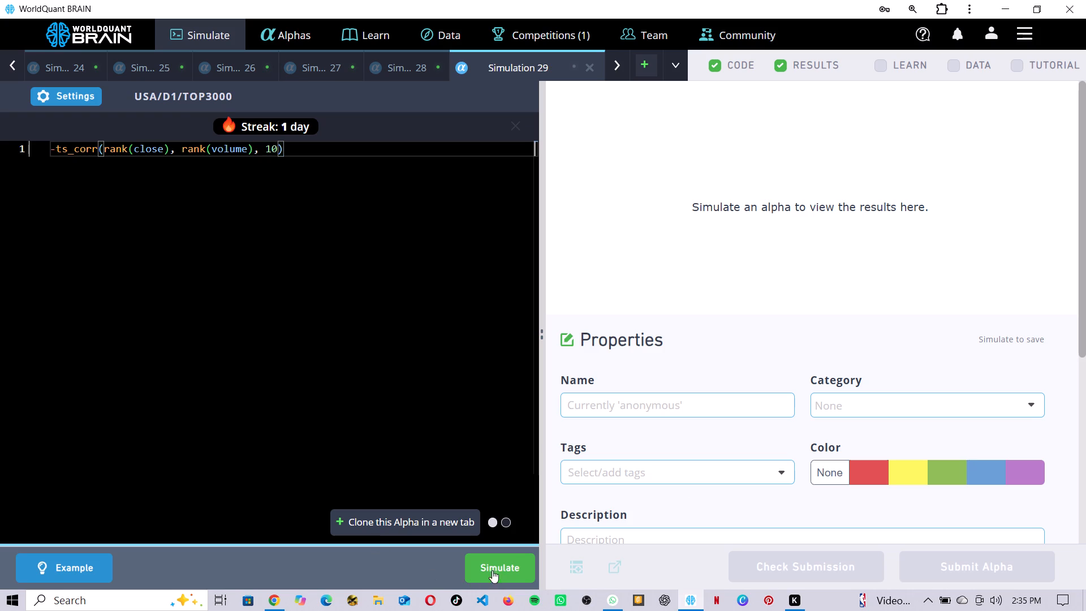
pyautogui.click(503, 566)
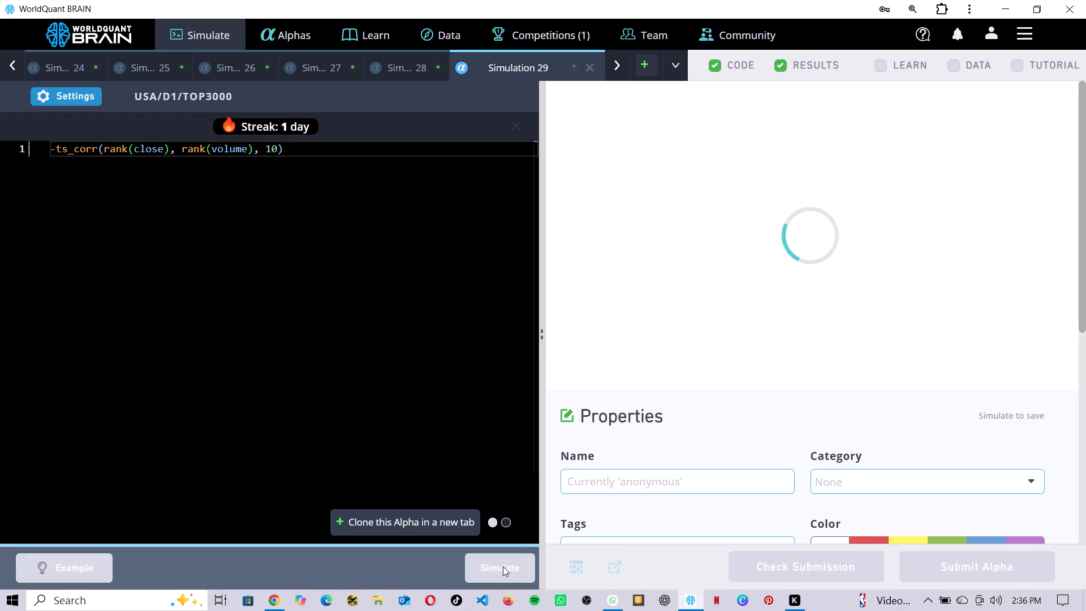
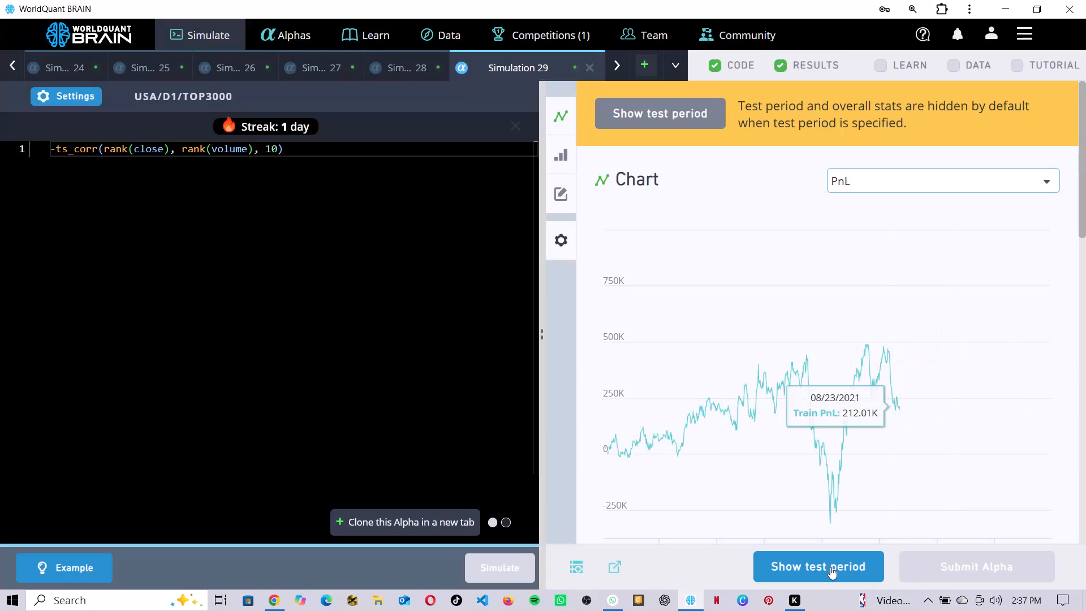
# Show Simulation 29's test period results and examine its IS summary and the failed checks in IS testing status.
pyautogui.click(804, 567)
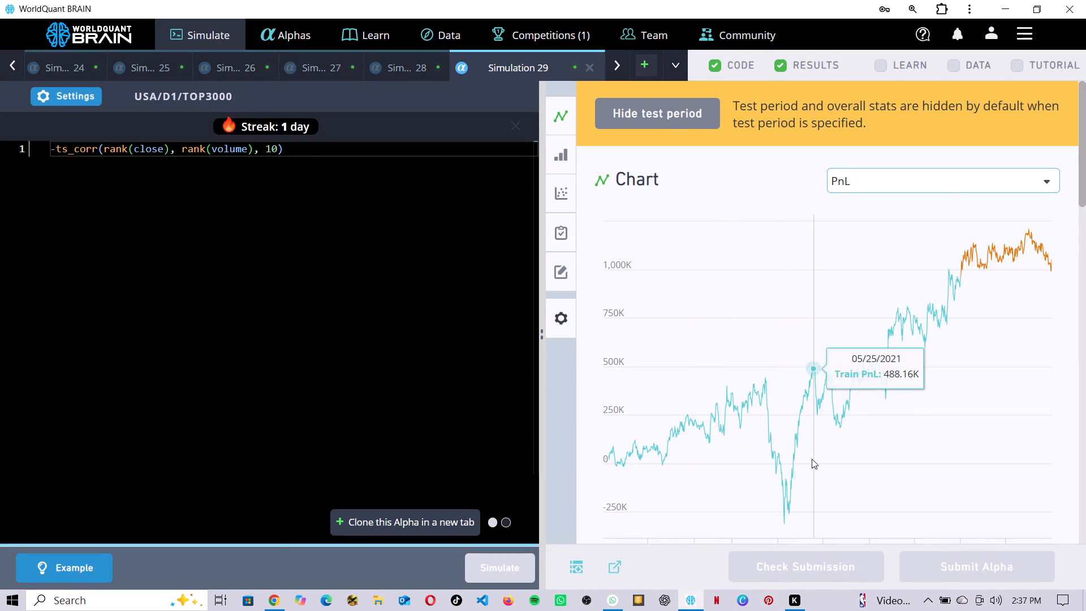
pyautogui.scroll(-3, 775, 445)
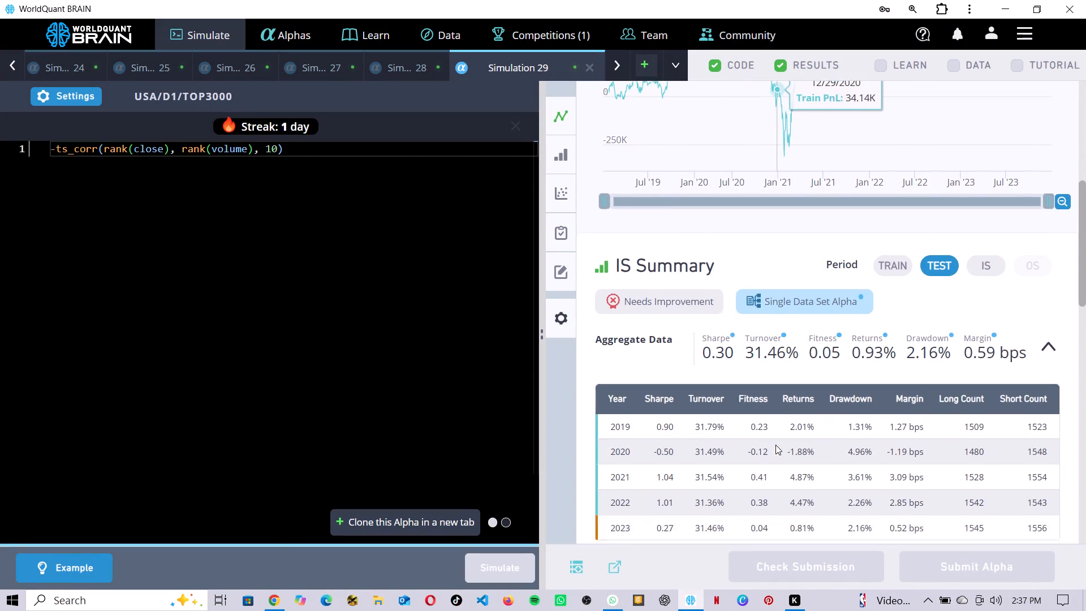
pyautogui.scroll(-2, 775, 445)
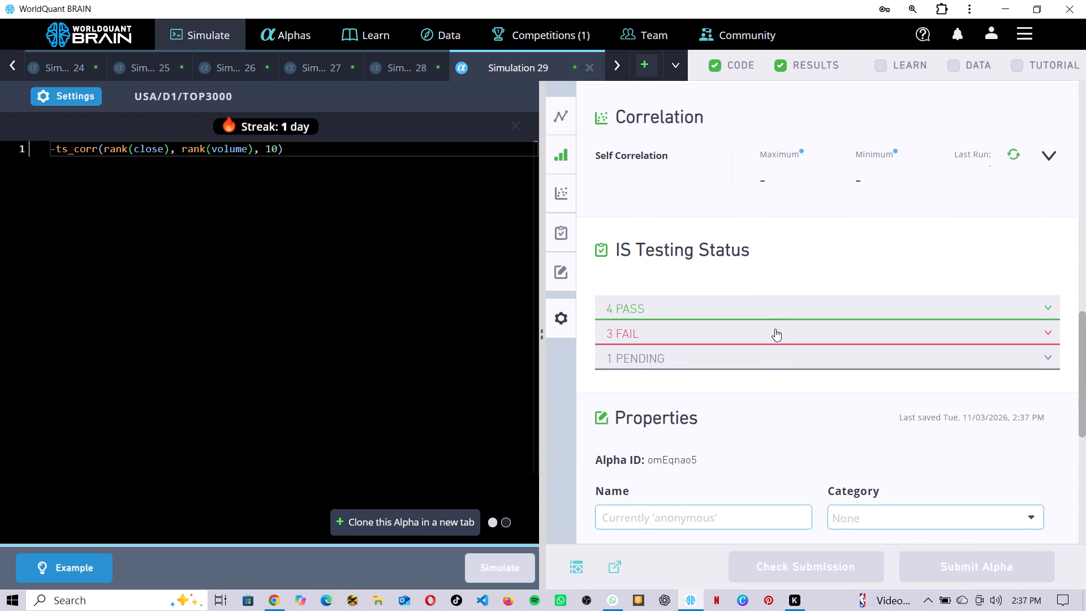
pyautogui.click(775, 329)
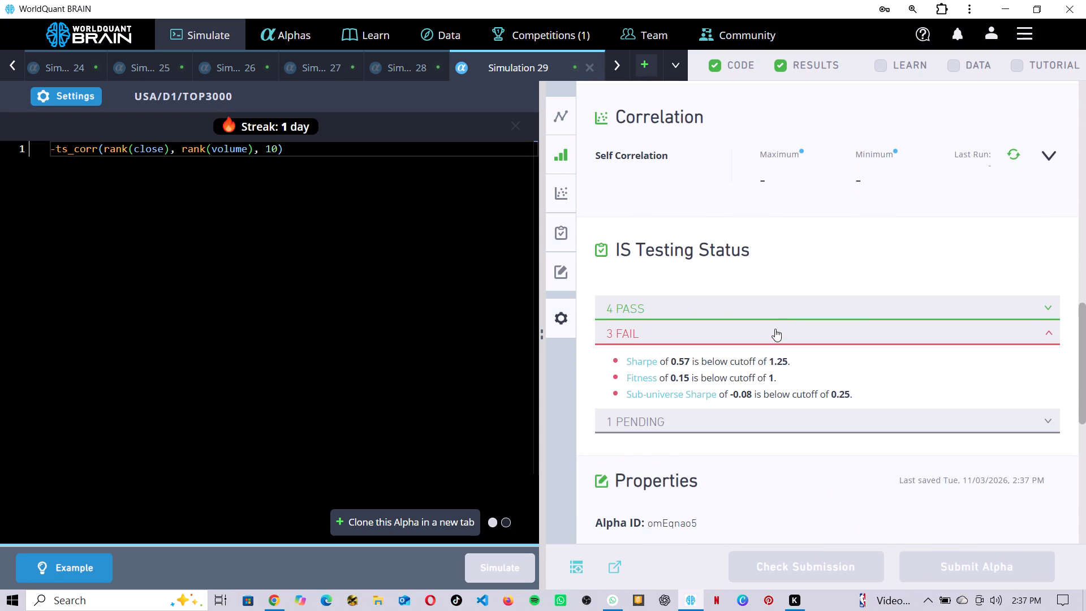
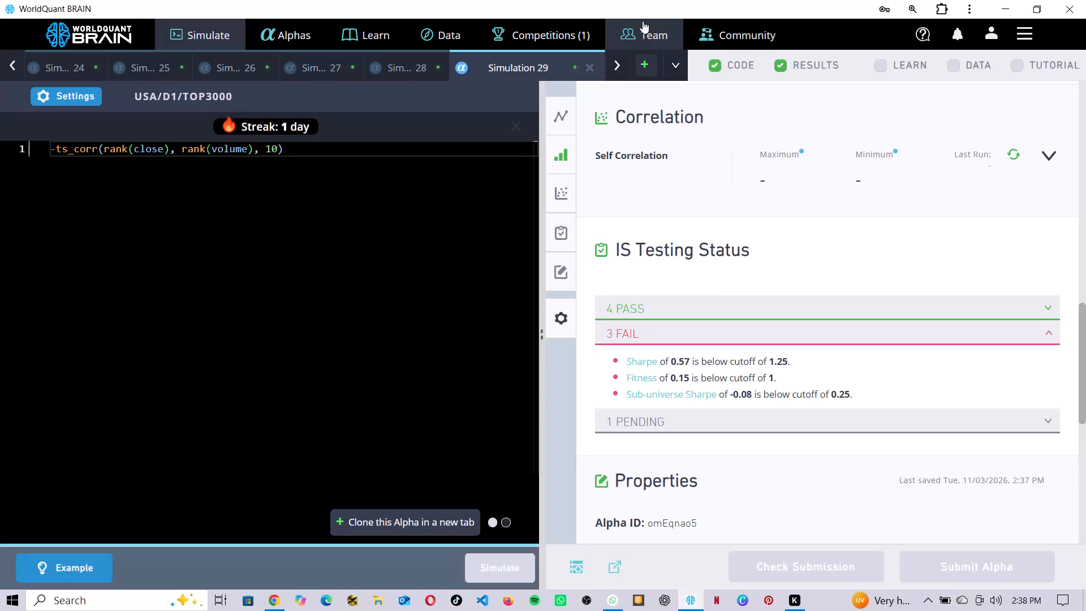
# Open a new blank simulation for the next alpha.
pyautogui.click(643, 64)
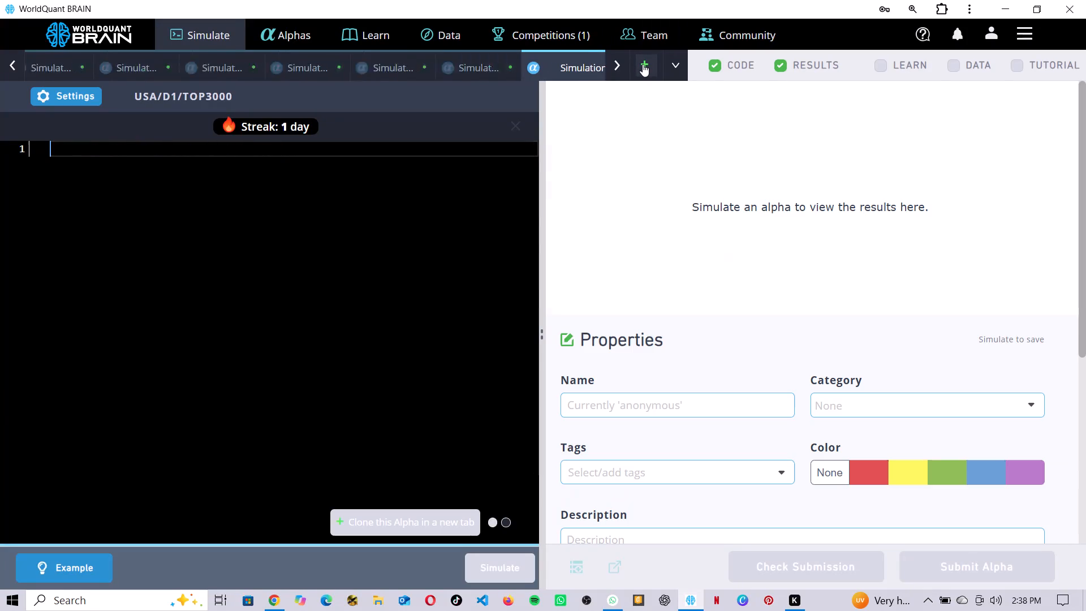
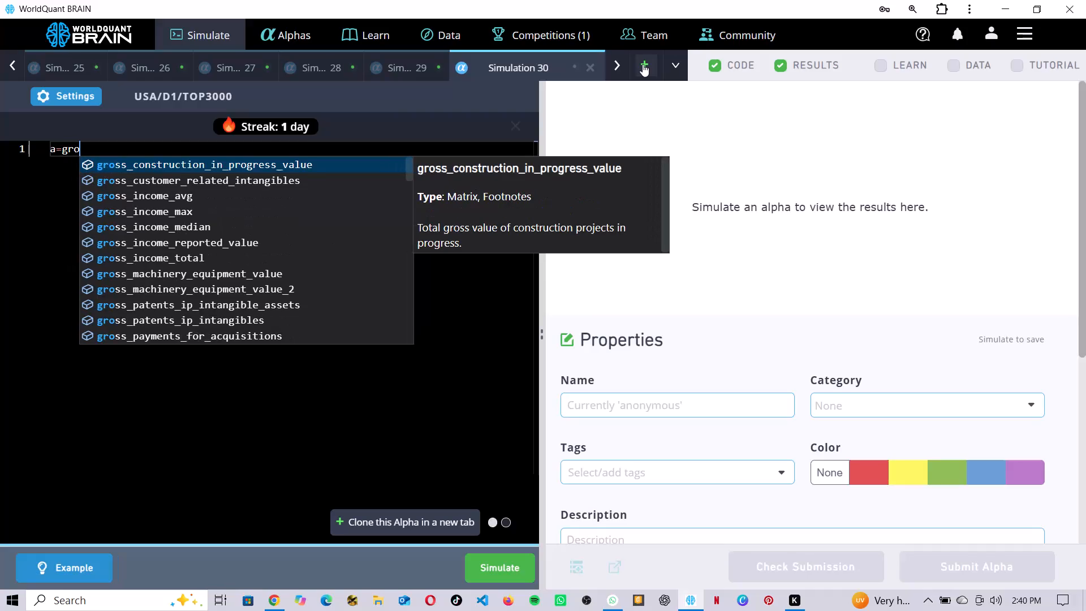
# Write the start of the expression for variable a on line 1, nesting ts_mean inside ts_rank inside group_rank.
pyautogui.press('u')
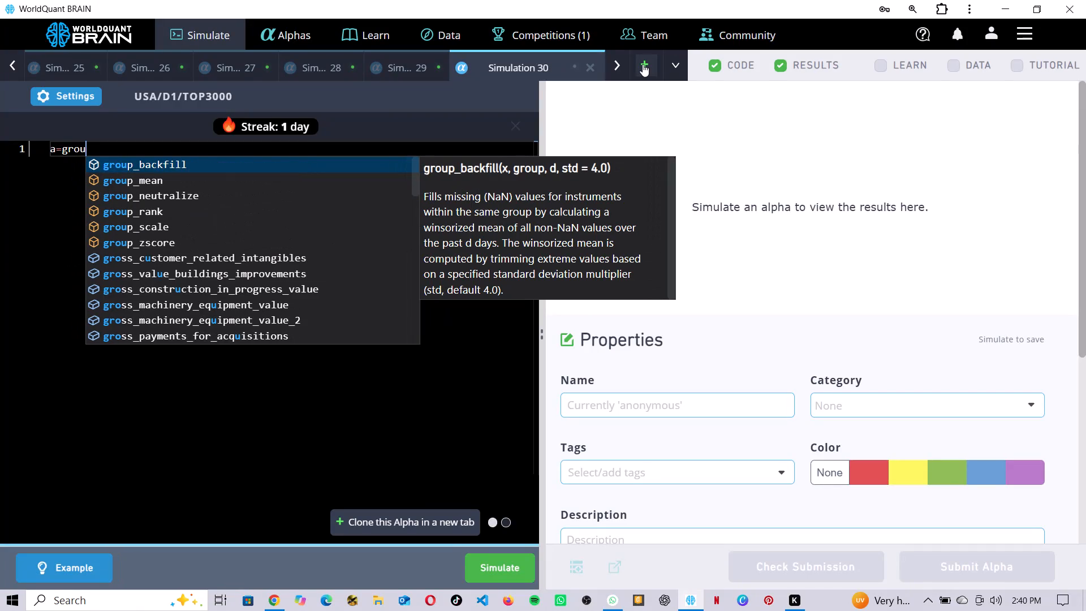
pyautogui.click(192, 208)
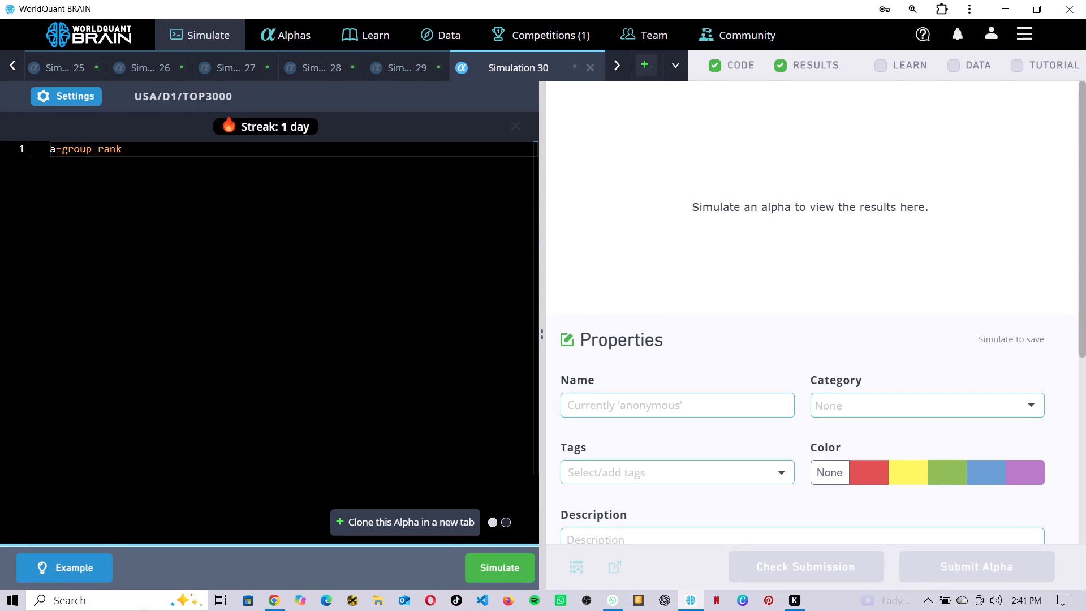
pyautogui.hotkey('shift', '(')
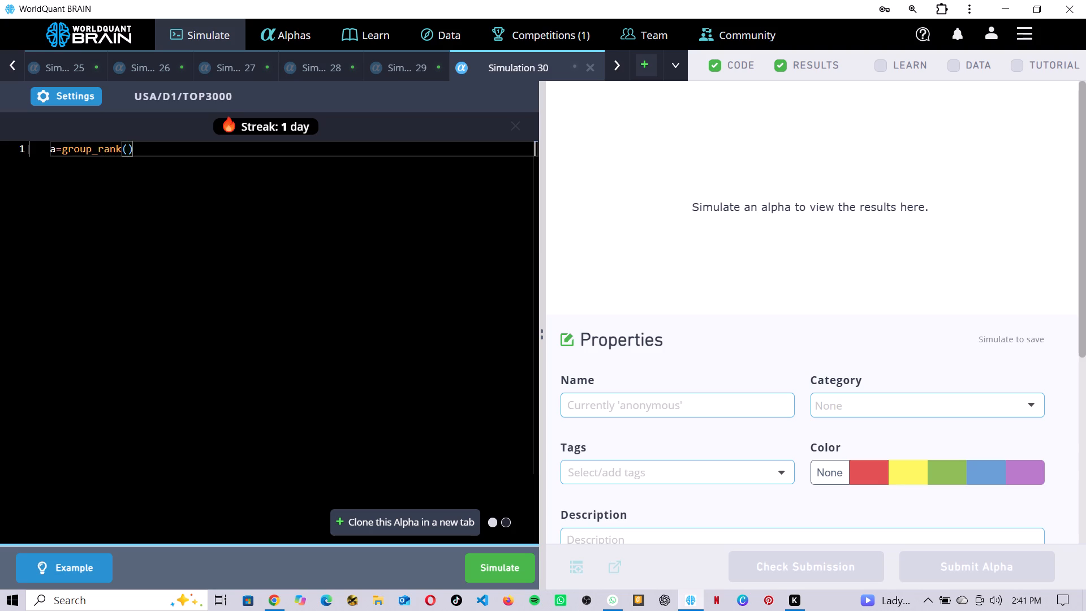
pyautogui.write('ts')
pyautogui.write('_ra')
pyautogui.click(212, 156)
pyautogui.write('(ts')
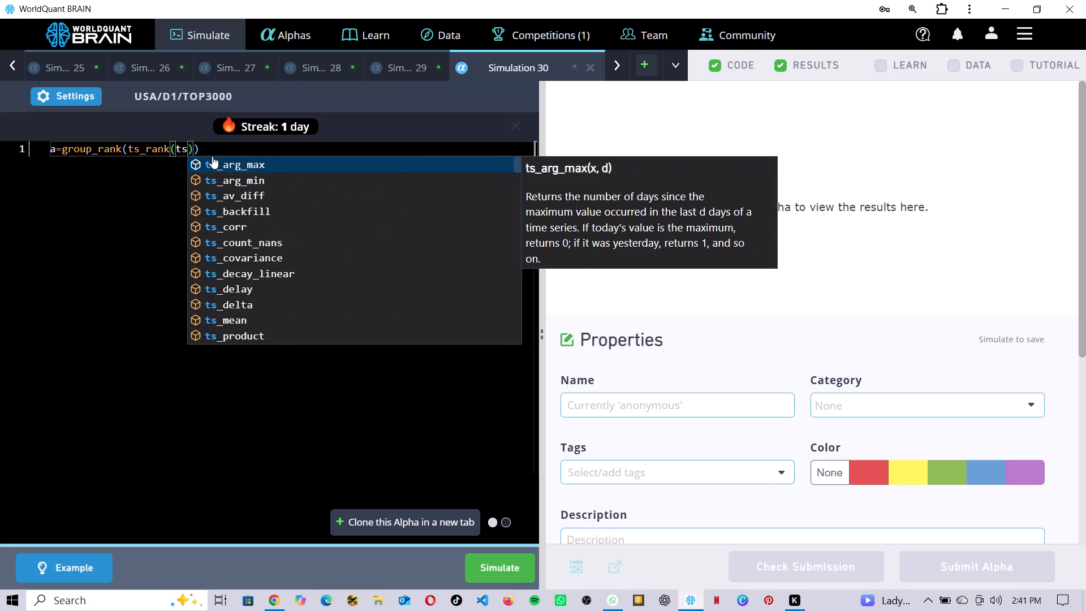
pyautogui.hotkey('shift', '_')
pyautogui.write('mea')
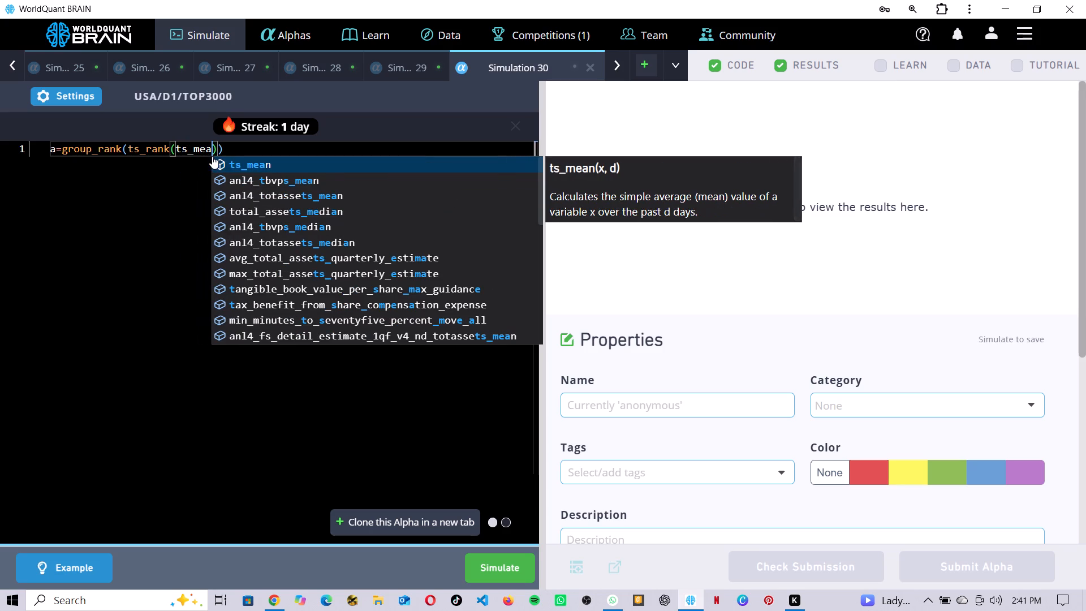
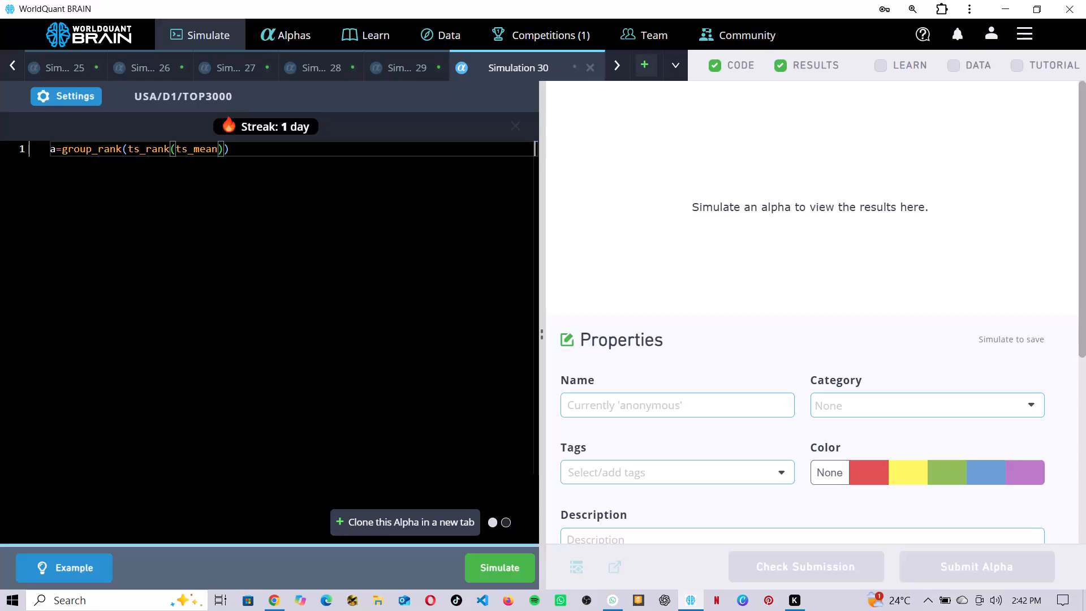
# Add ts_backfill of implied_volatility_call_120 as the argument inside ts_mean in variable a's expression on line 1.
pyautogui.hotkey('shift', '(')
pyautogui.write('ts')
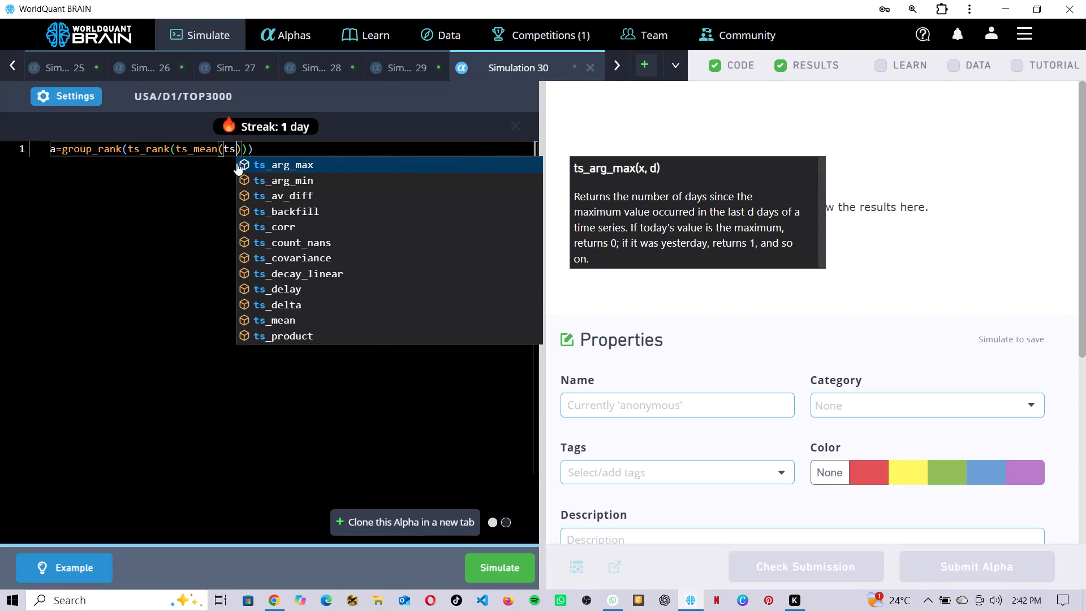
pyautogui.hotkey('shift', '_')
pyautogui.write('back')
pyautogui.click(324, 166)
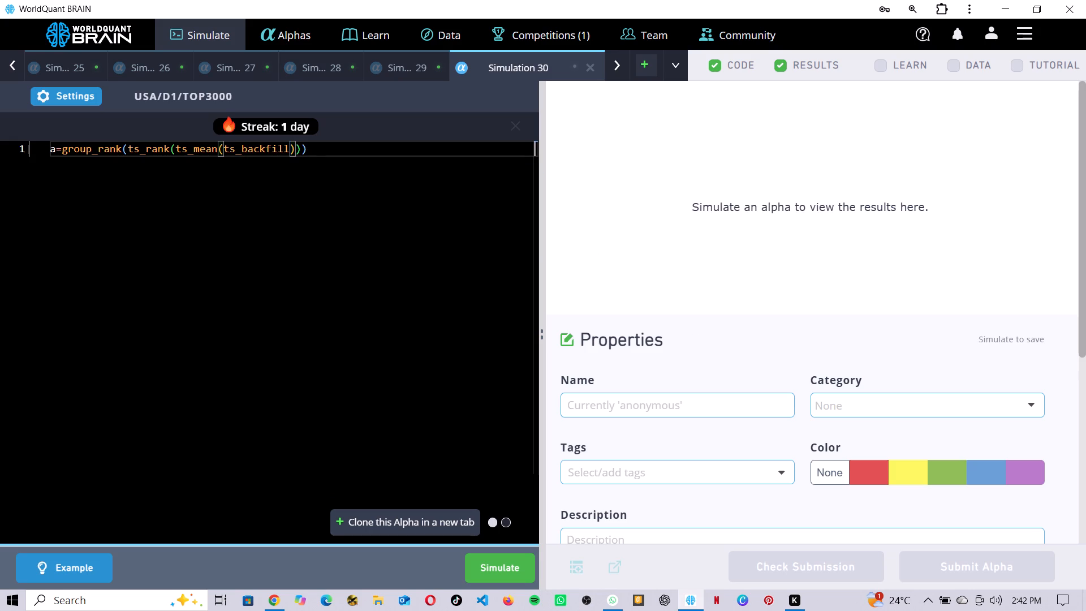
pyautogui.write('(impli')
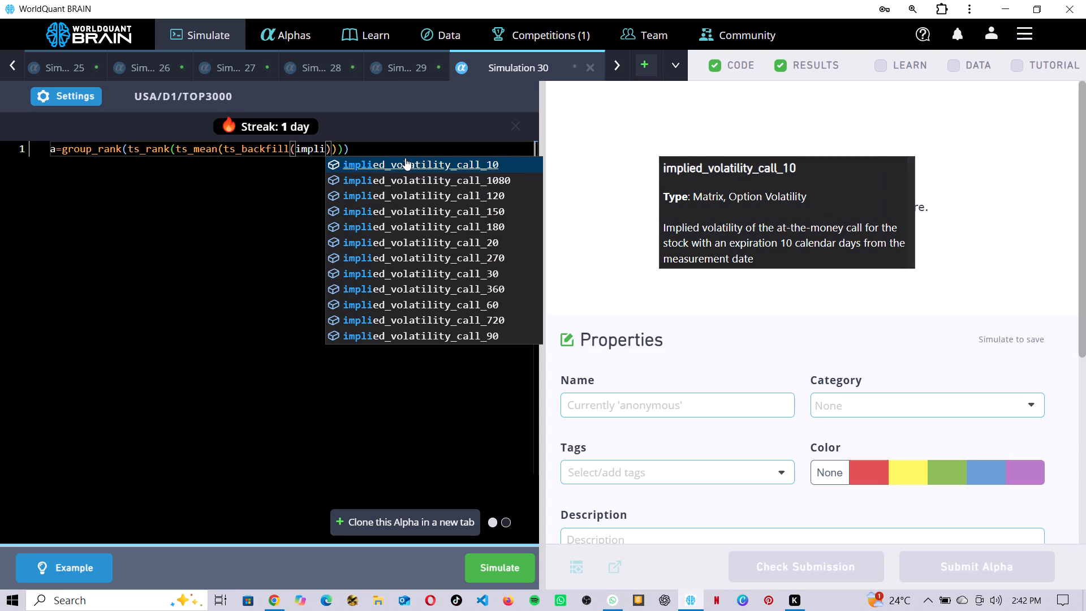
pyautogui.click(416, 197)
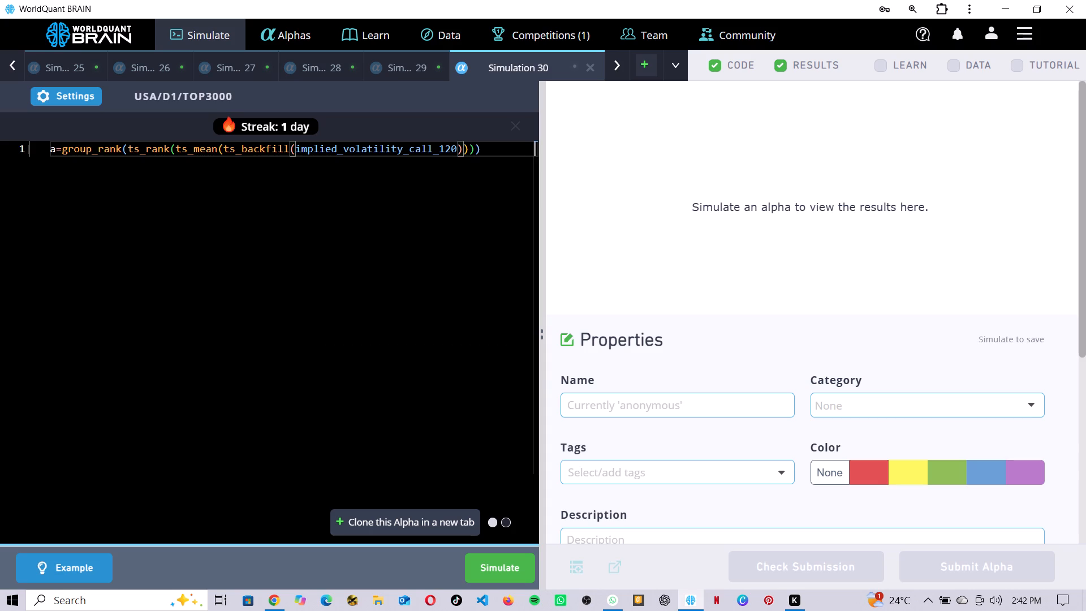
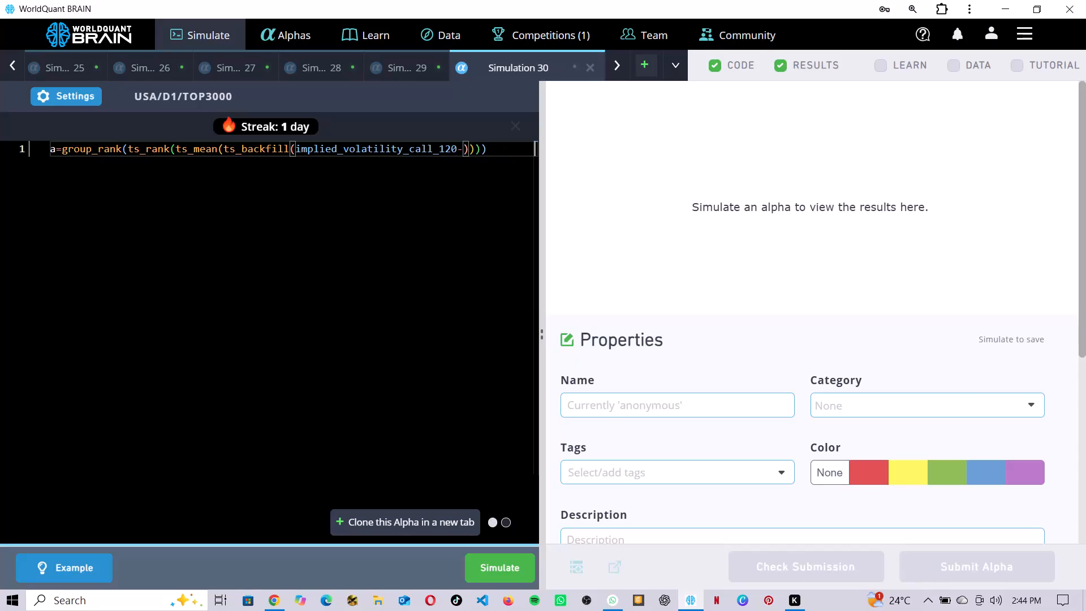
# Complete the ts_backfill arguments by subtracting historical_volatility_120 from implied_volatility_call_120 and adding a lookback of 120.
pyautogui.write('hist')
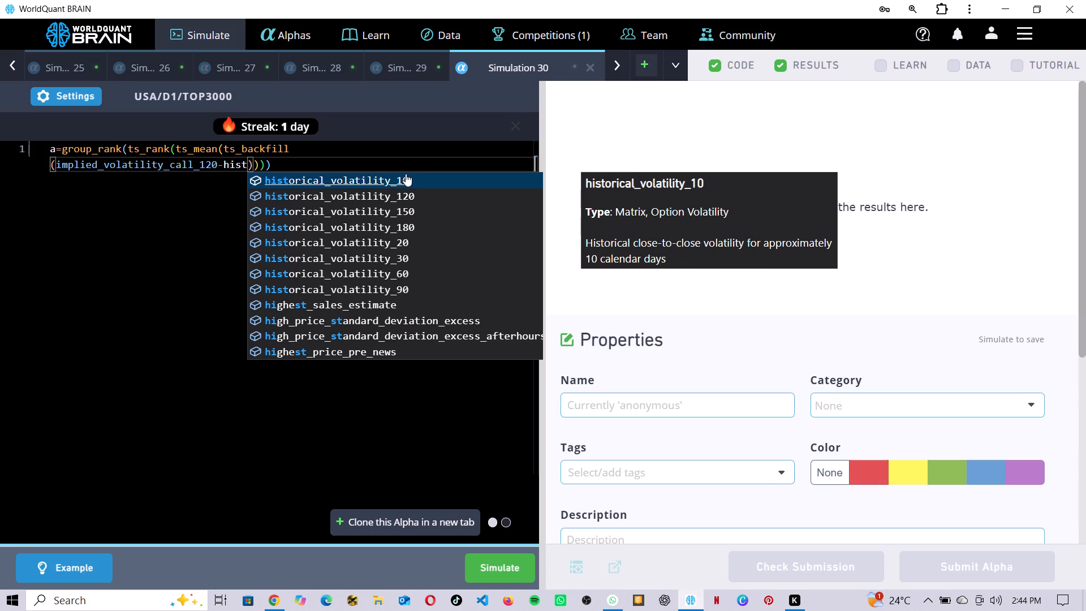
pyautogui.click(404, 193)
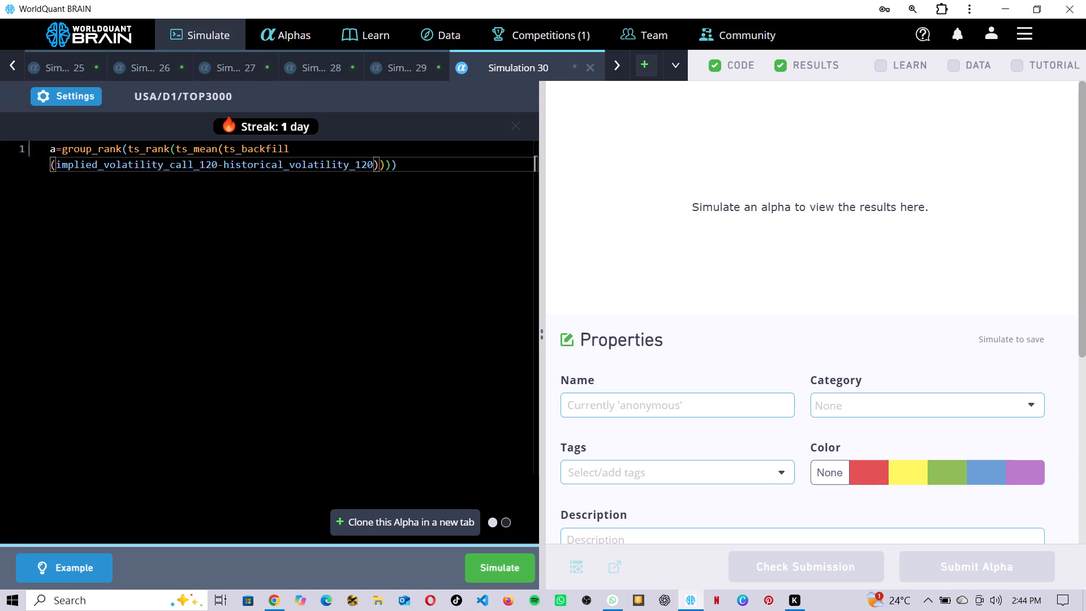
pyautogui.press(',')
pyautogui.write('12')
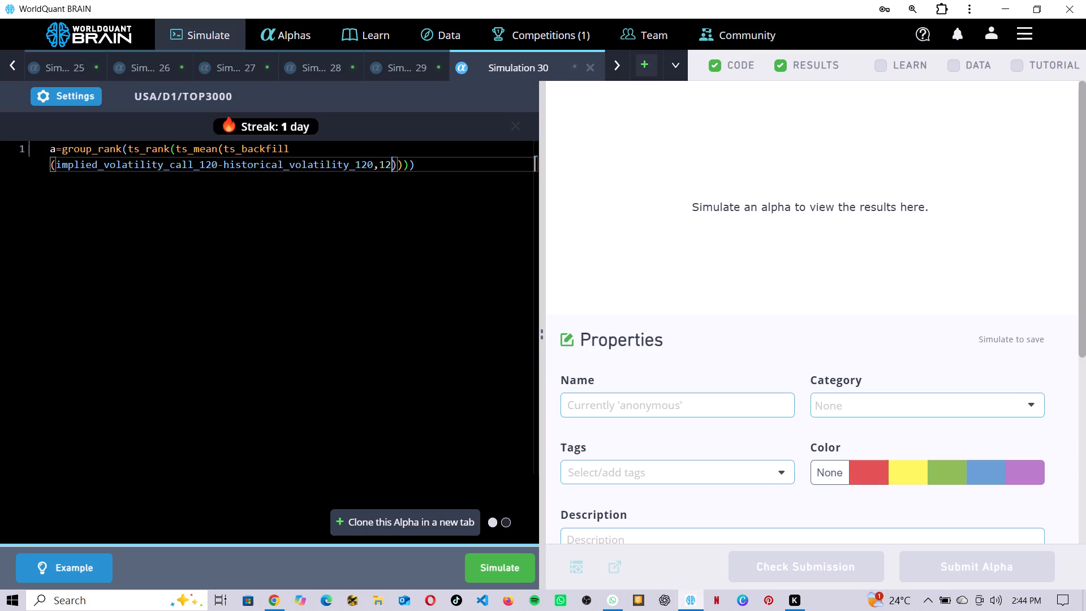
pyautogui.press('0')
# Add a window of 20 to ts_mean and a window of 250 to ts_rank in variable a's expression.
pyautogui.press('Right')
pyautogui.press(',')
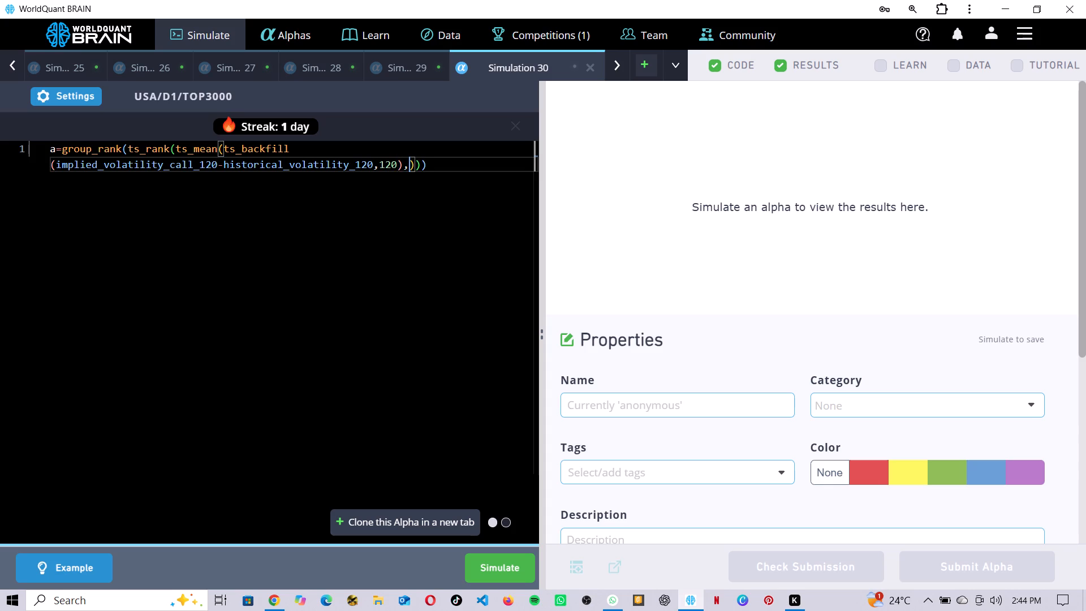
pyautogui.write('20')
pyautogui.press('Right')
pyautogui.write(',2')
pyautogui.write('50')
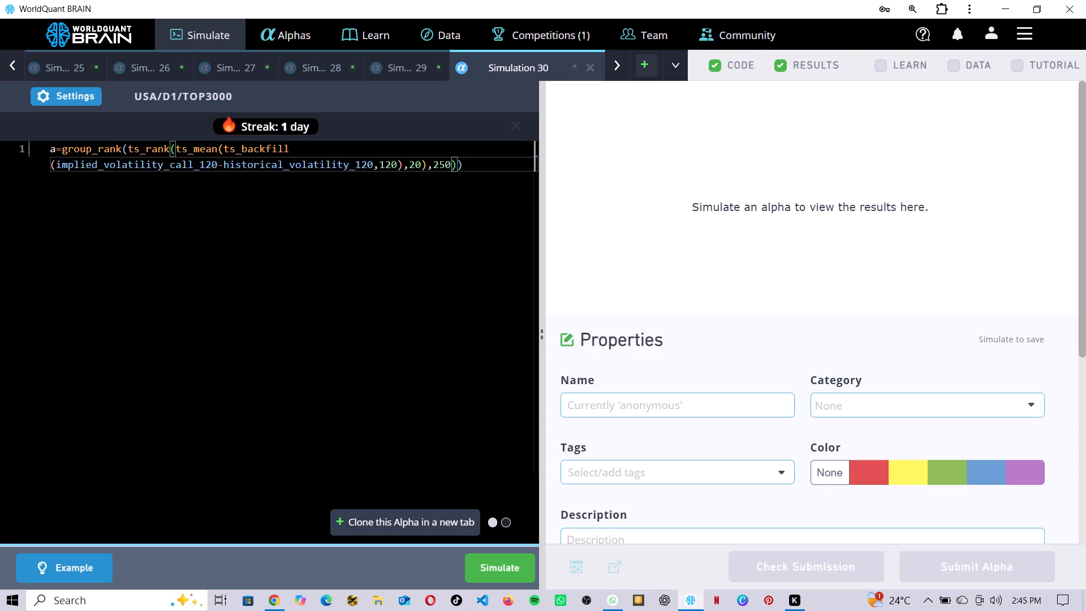
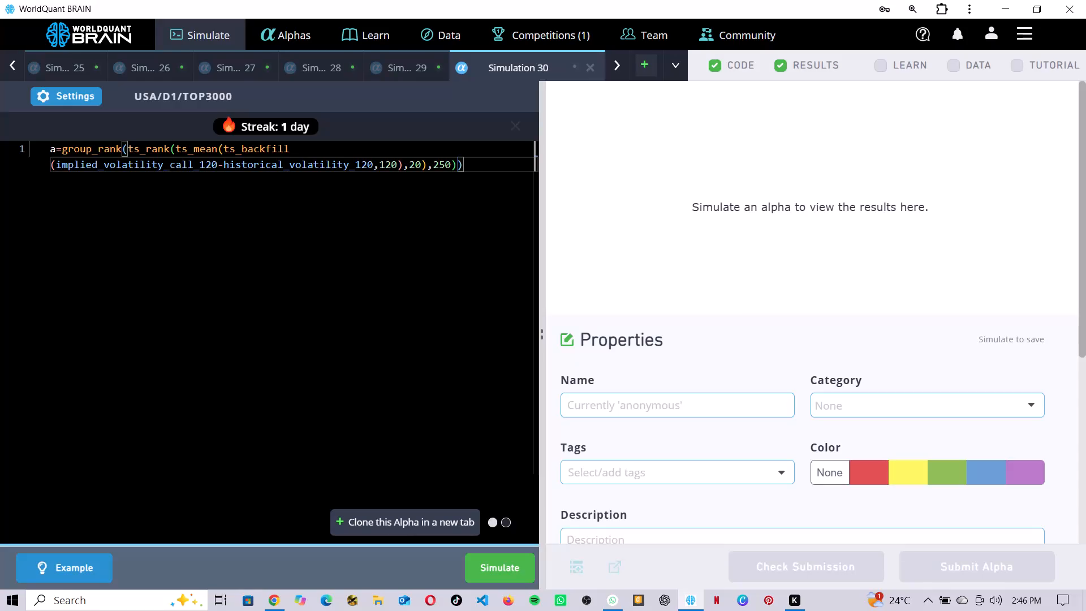
# Insert a semicolon after the ts_rank call's closing parenthesis, inside group_rank in variable a's expression.
pyautogui.hotkey('shift', ':')
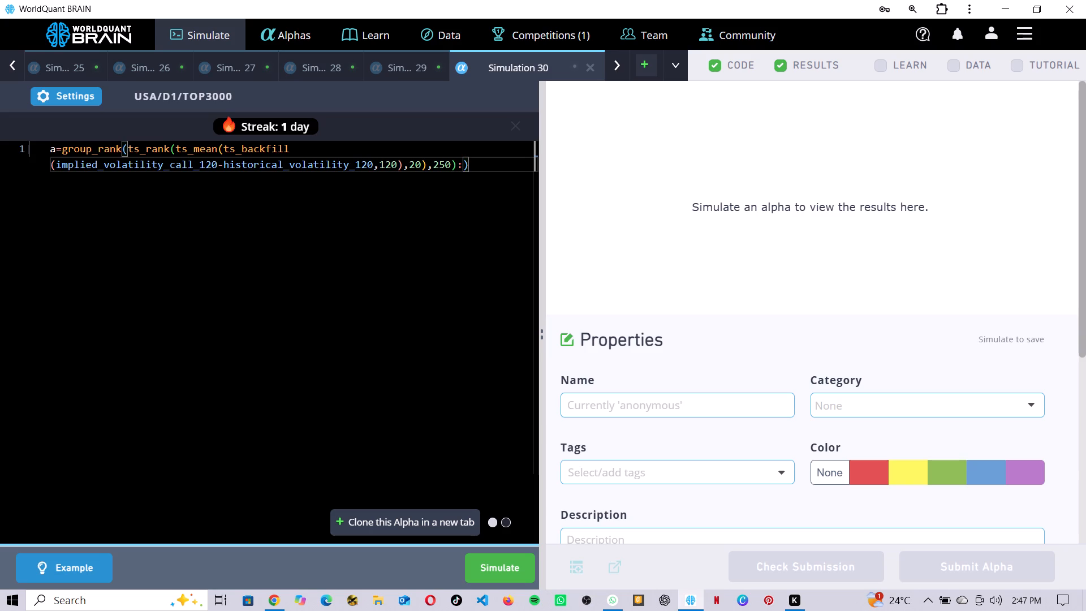
pyautogui.press('BackSpace')
pyautogui.hotkey('shift', ':')
pyautogui.press('BackSpace')
pyautogui.press(';')
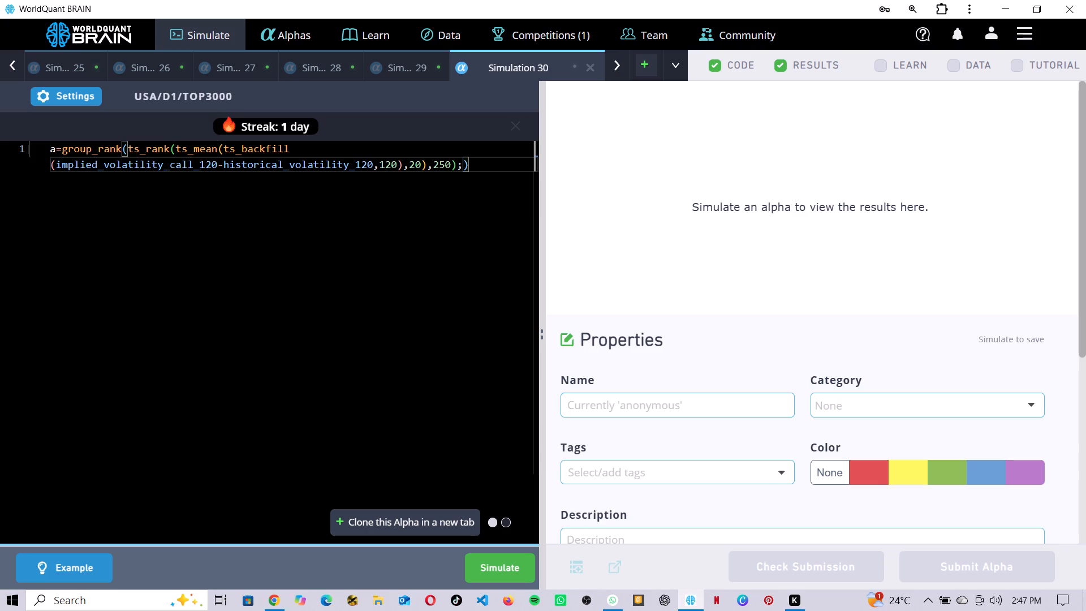
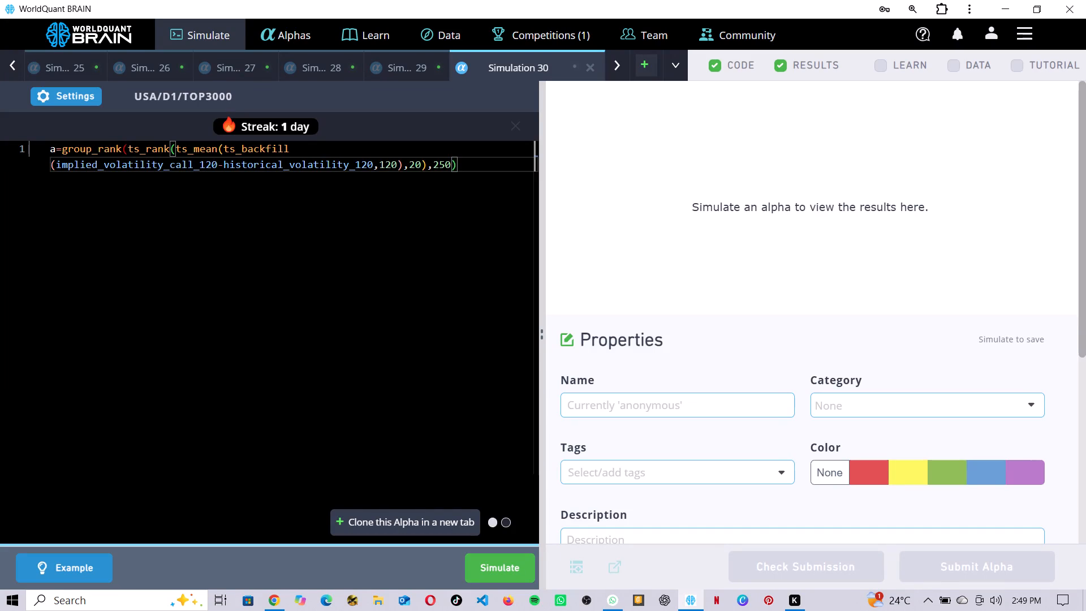
# Add the missing closing parenthesis for group_rank after the ts_rank call and place the cursor just inside it.
pyautogui.press('Right')
pyautogui.hotkey('shift', ')')
pyautogui.press('Left')
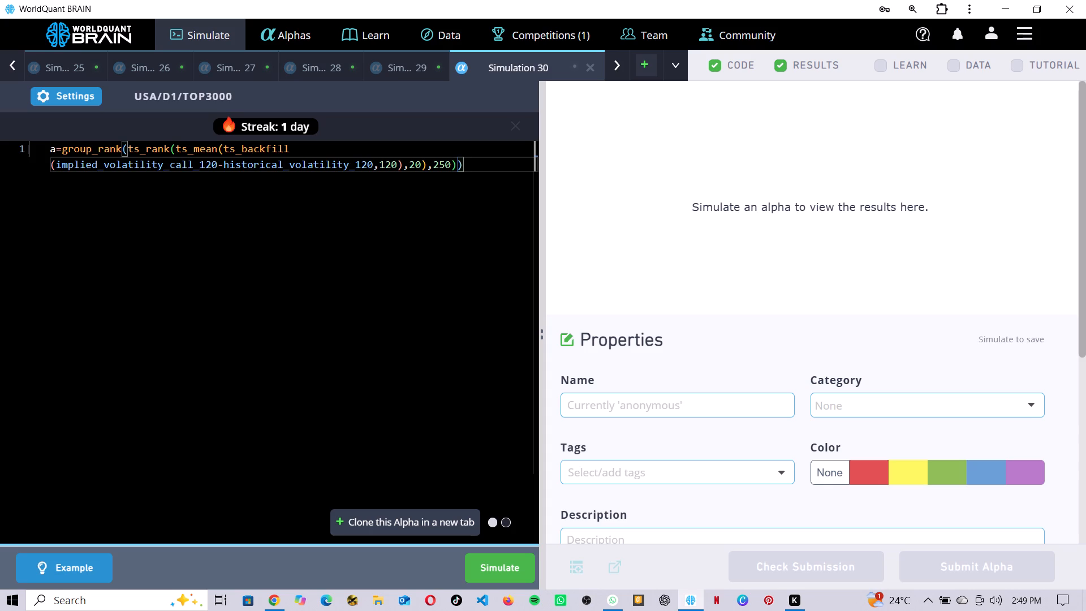
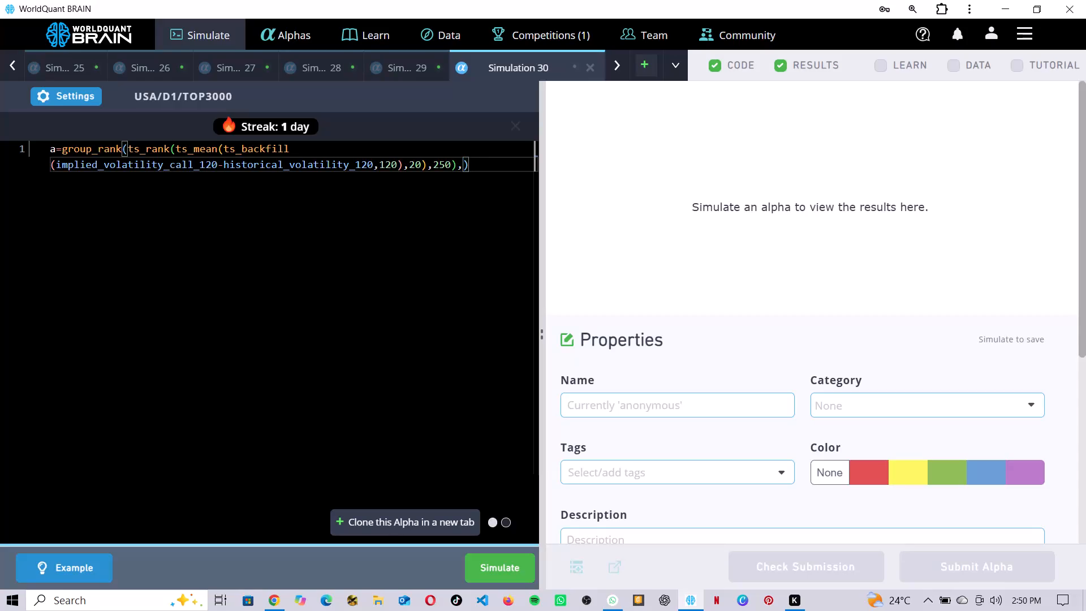
# Set subindustry as the grouping argument of group_rank in expression a and end the statement with a semicolon.
pyautogui.write('subind')
pyautogui.click(199, 190)
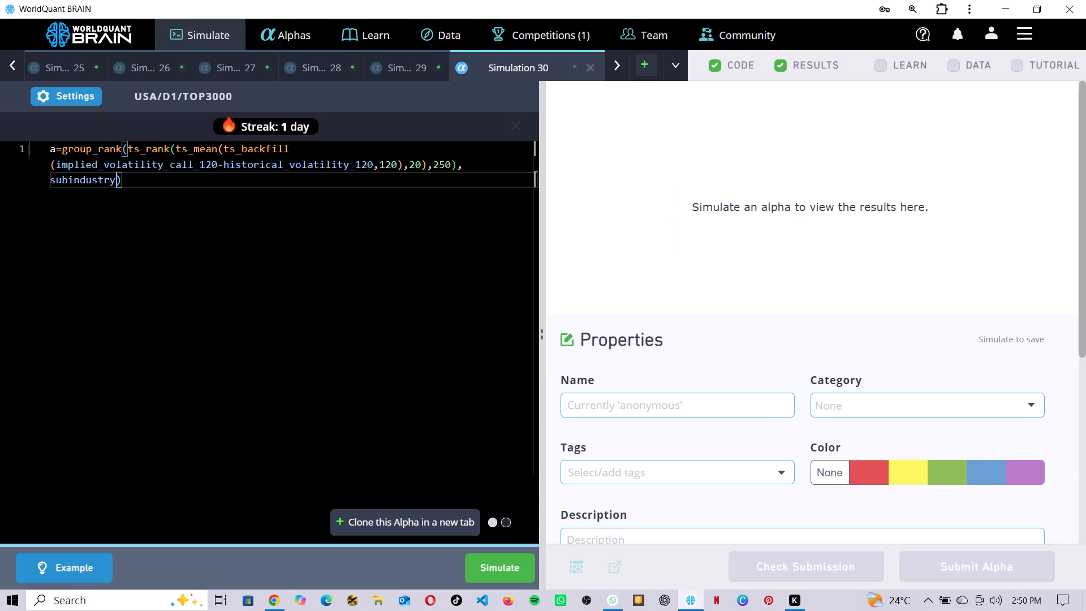
pyautogui.press('Right')
pyautogui.press(';')
# Start a second expression on a new line, assigning the group_rank operator to variable b.
pyautogui.press('Return')
pyautogui.press('b')
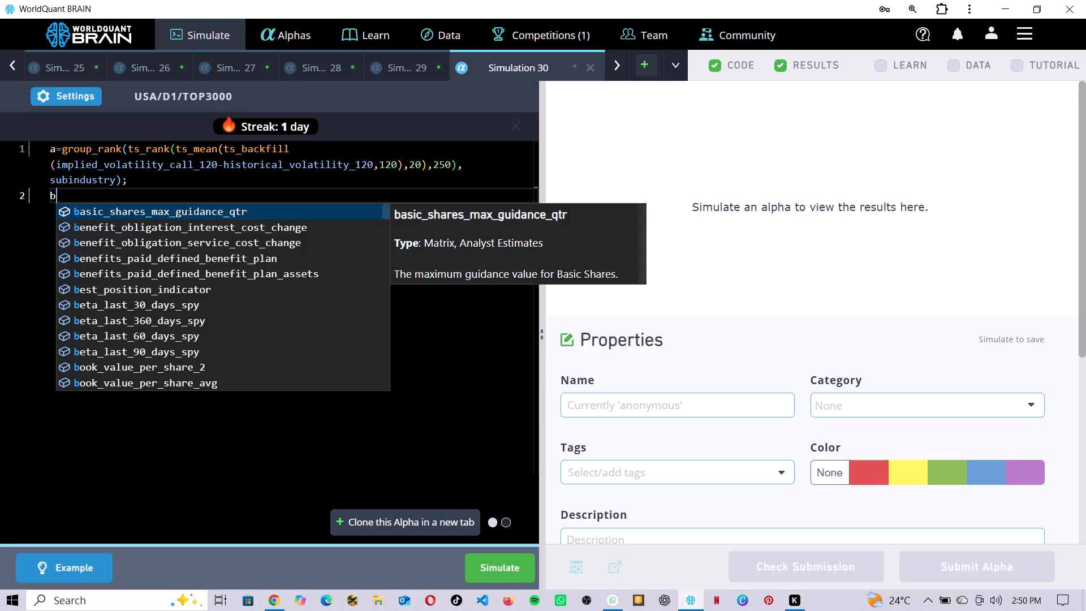
pyautogui.press('=')
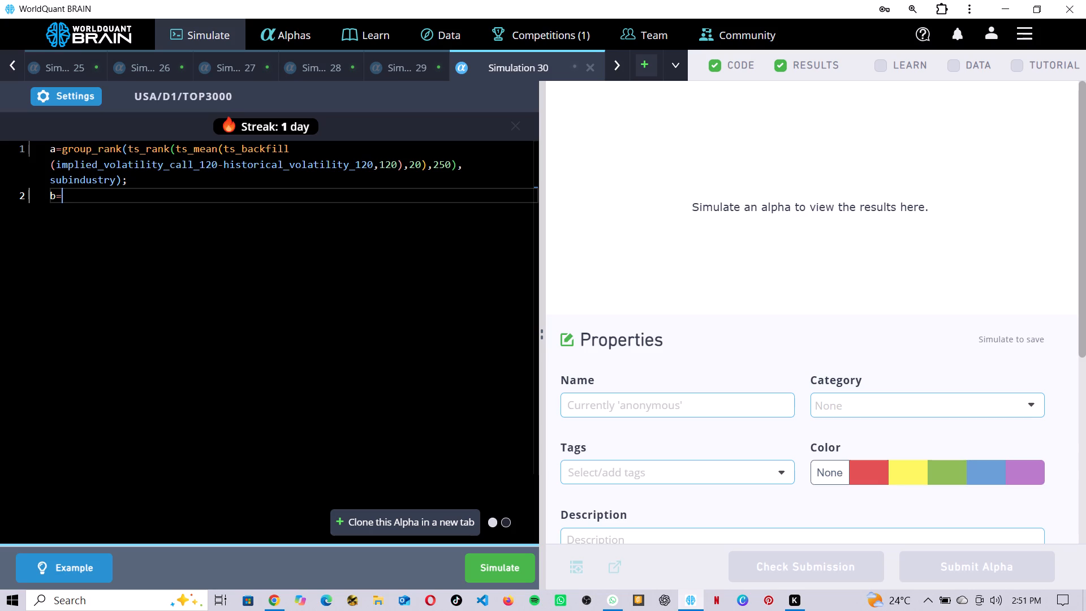
pyautogui.write('grou')
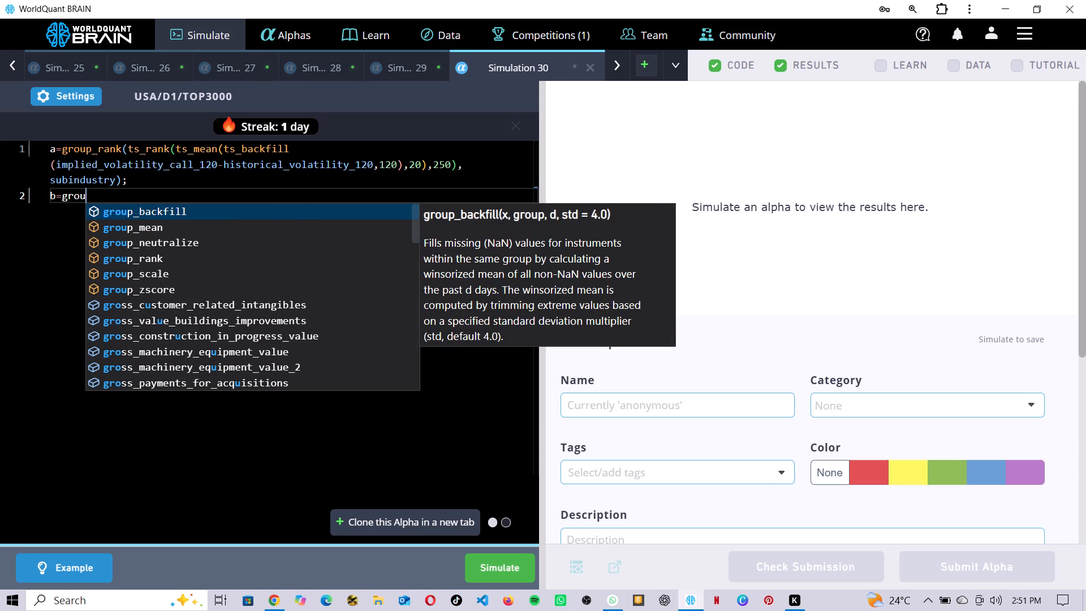
pyautogui.click(162, 257)
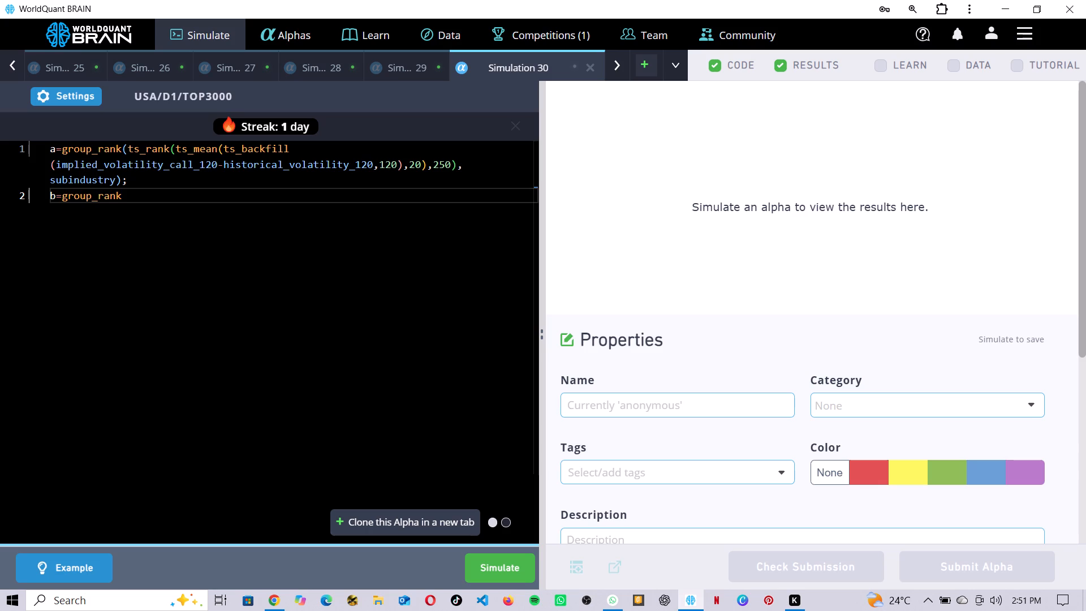
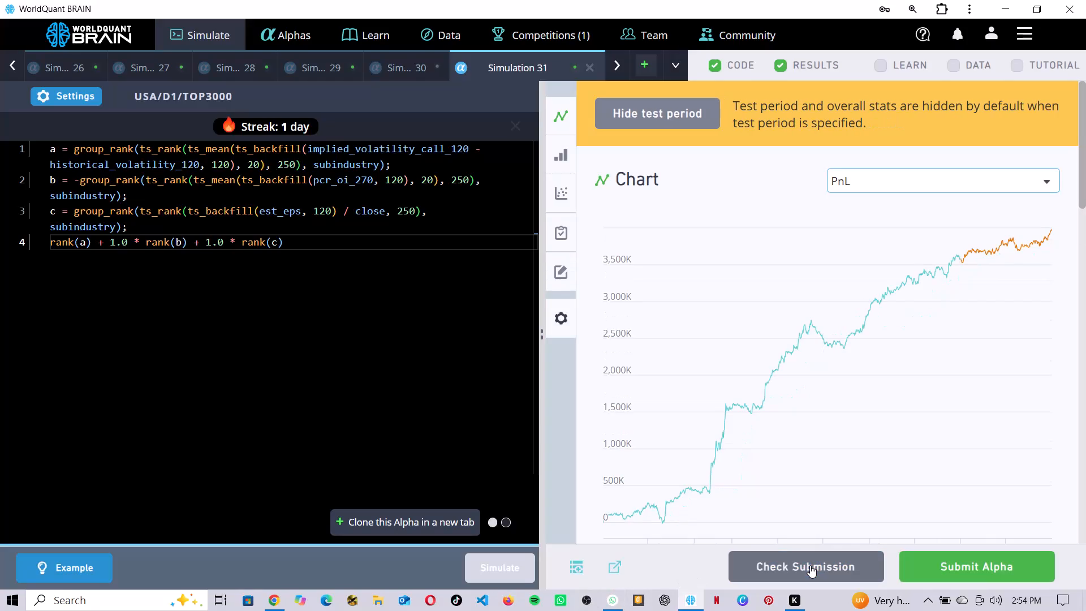
# Run the submission check on the Simulation 31 alpha combining ranks a, b and c.
pyautogui.click(810, 565)
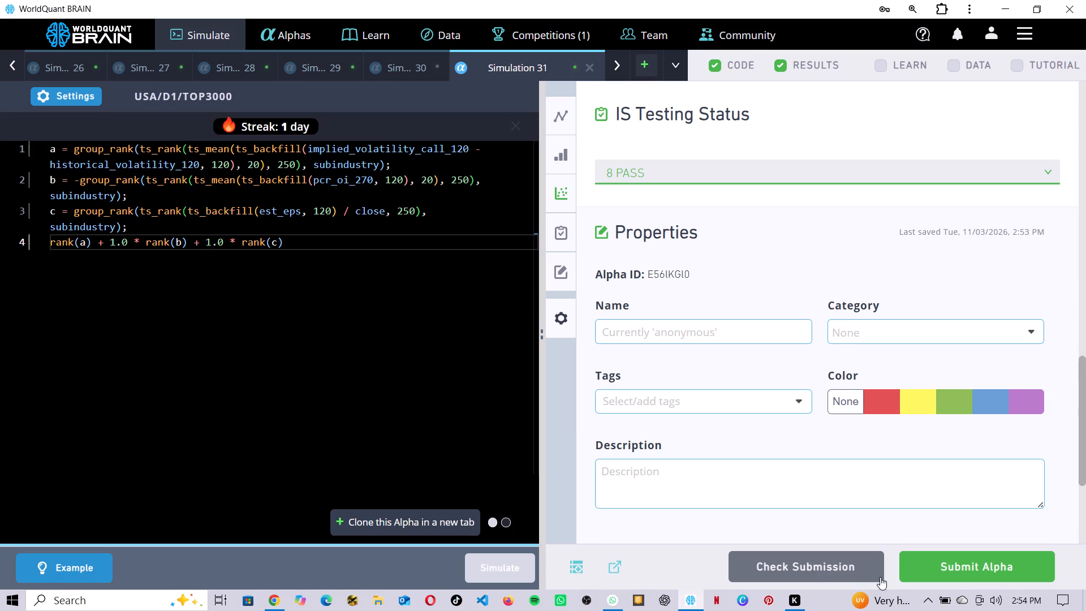
# Submit the Simulation 31 alpha, which combines the volatility, put-call ratio and estimated-earnings signals.
pyautogui.click(919, 569)
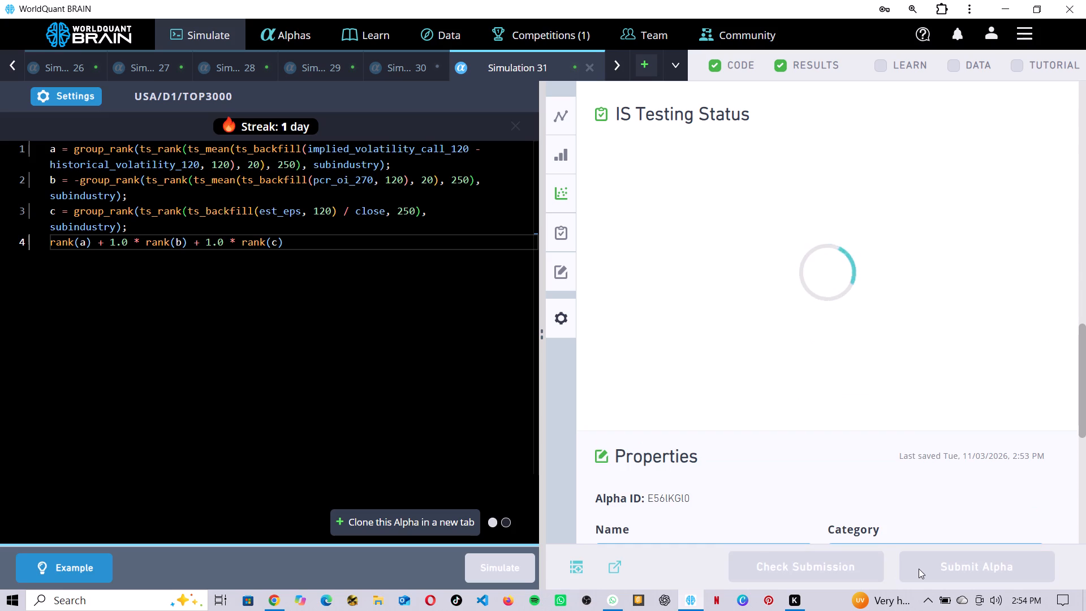